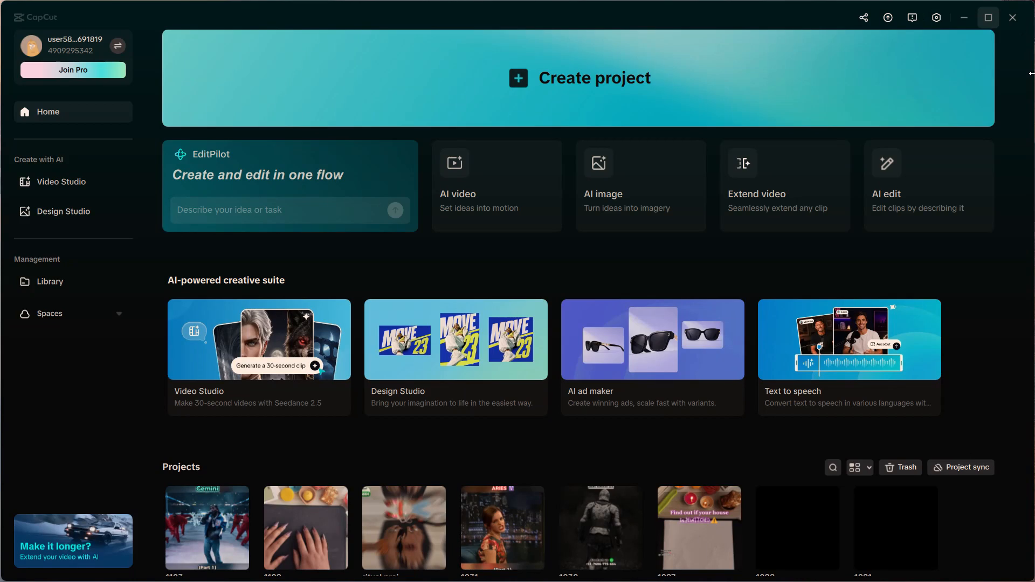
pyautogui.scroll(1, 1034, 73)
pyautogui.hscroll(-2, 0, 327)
# Open the existing project 1102 for editing.
pyautogui.click(299, 501)
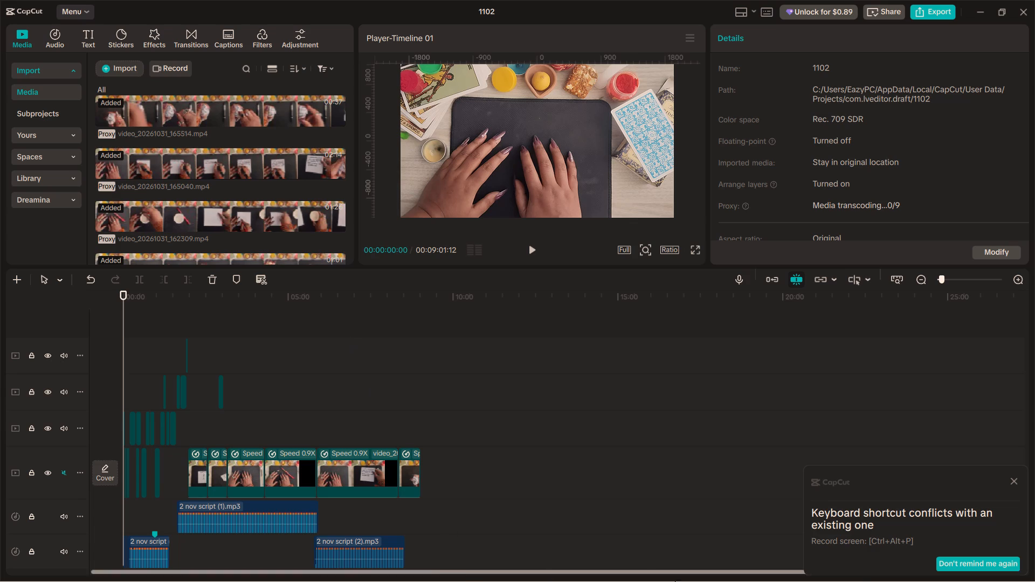
# Show the hidden background app icons in the Windows system tray.
pyautogui.click(674, 560)
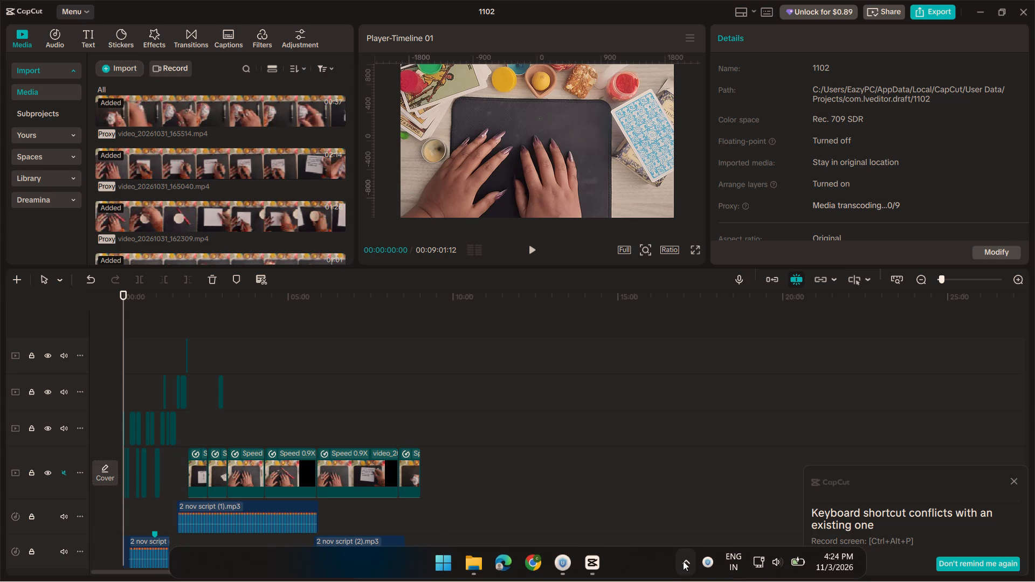
pyautogui.click(685, 562)
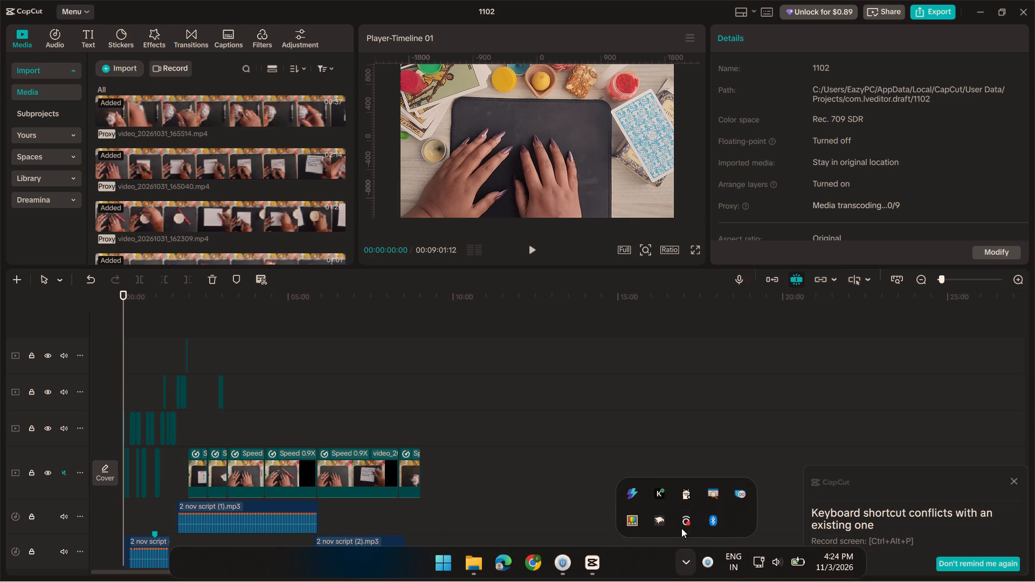
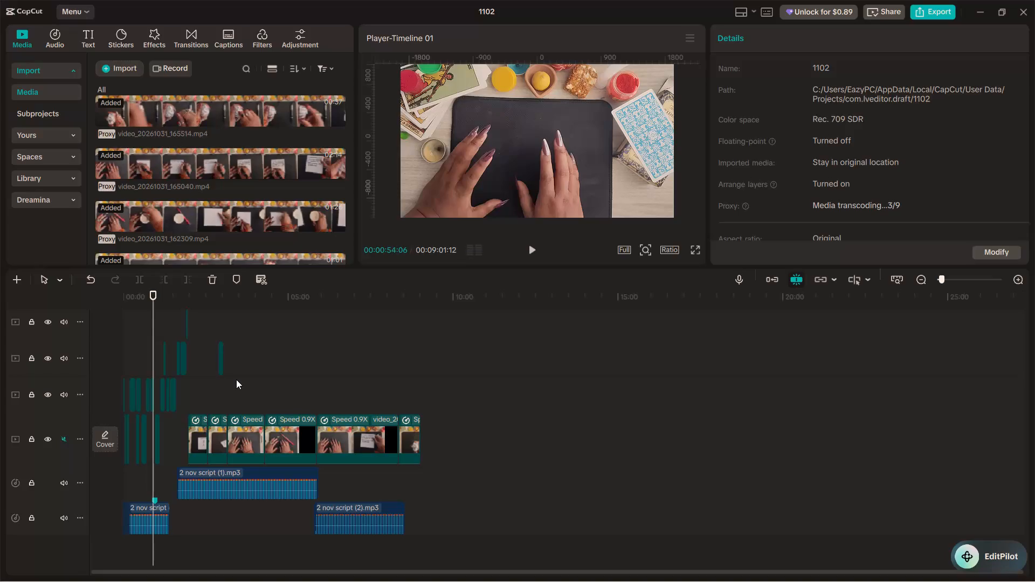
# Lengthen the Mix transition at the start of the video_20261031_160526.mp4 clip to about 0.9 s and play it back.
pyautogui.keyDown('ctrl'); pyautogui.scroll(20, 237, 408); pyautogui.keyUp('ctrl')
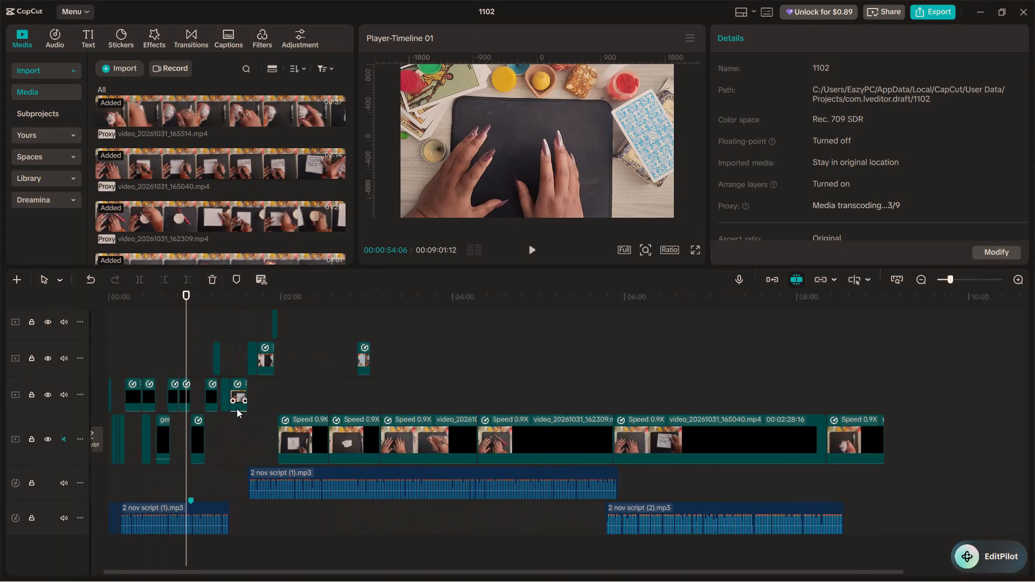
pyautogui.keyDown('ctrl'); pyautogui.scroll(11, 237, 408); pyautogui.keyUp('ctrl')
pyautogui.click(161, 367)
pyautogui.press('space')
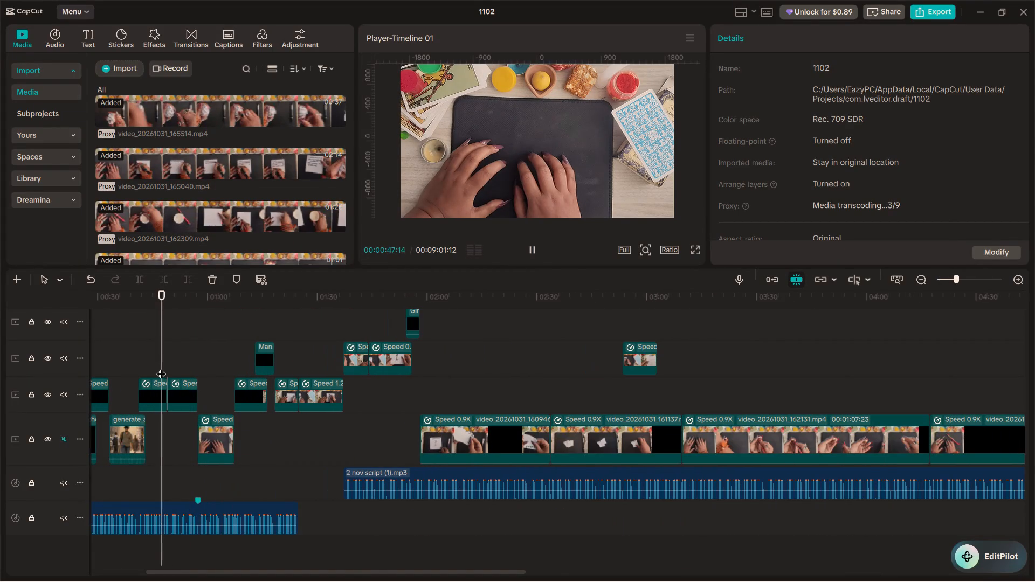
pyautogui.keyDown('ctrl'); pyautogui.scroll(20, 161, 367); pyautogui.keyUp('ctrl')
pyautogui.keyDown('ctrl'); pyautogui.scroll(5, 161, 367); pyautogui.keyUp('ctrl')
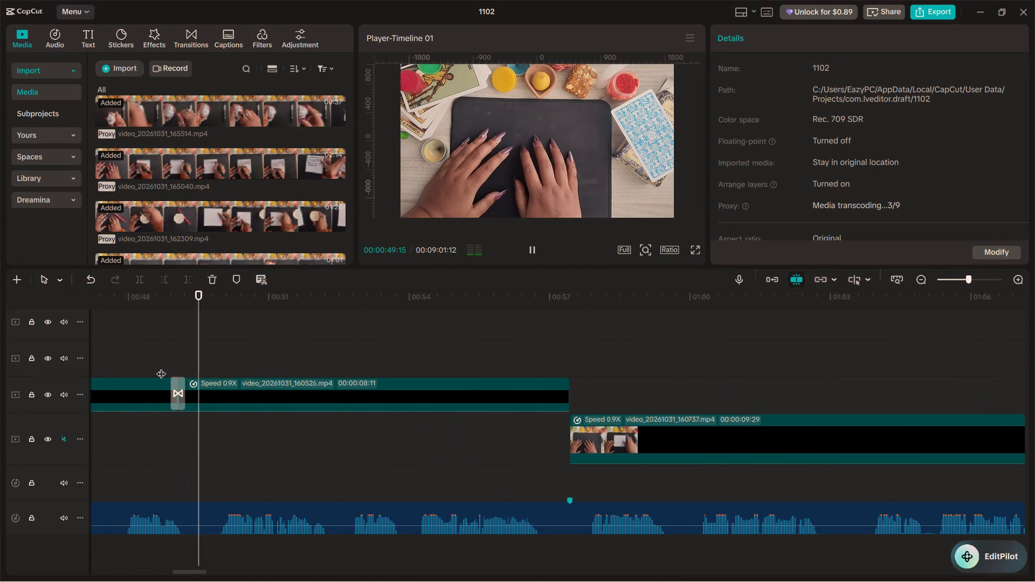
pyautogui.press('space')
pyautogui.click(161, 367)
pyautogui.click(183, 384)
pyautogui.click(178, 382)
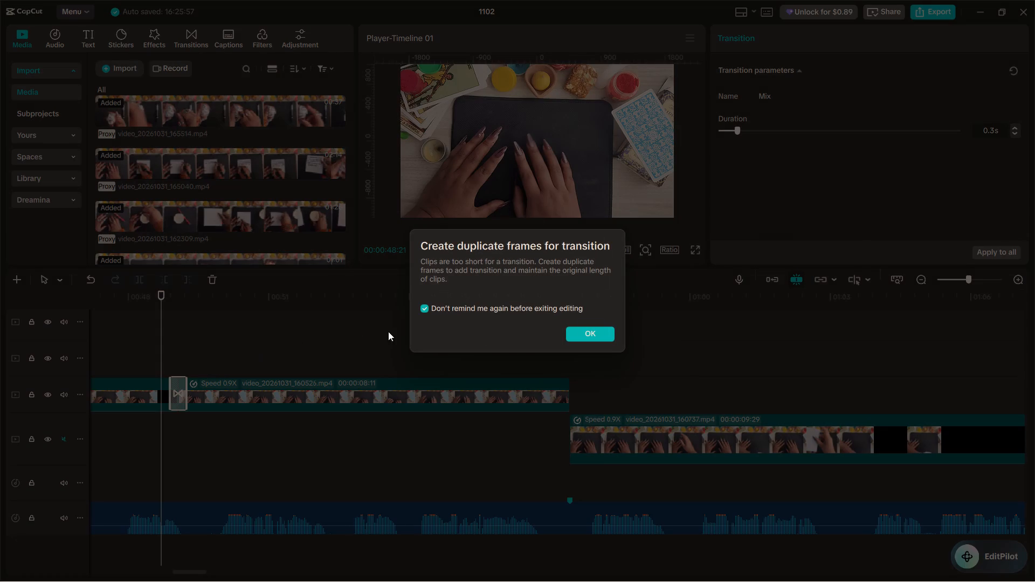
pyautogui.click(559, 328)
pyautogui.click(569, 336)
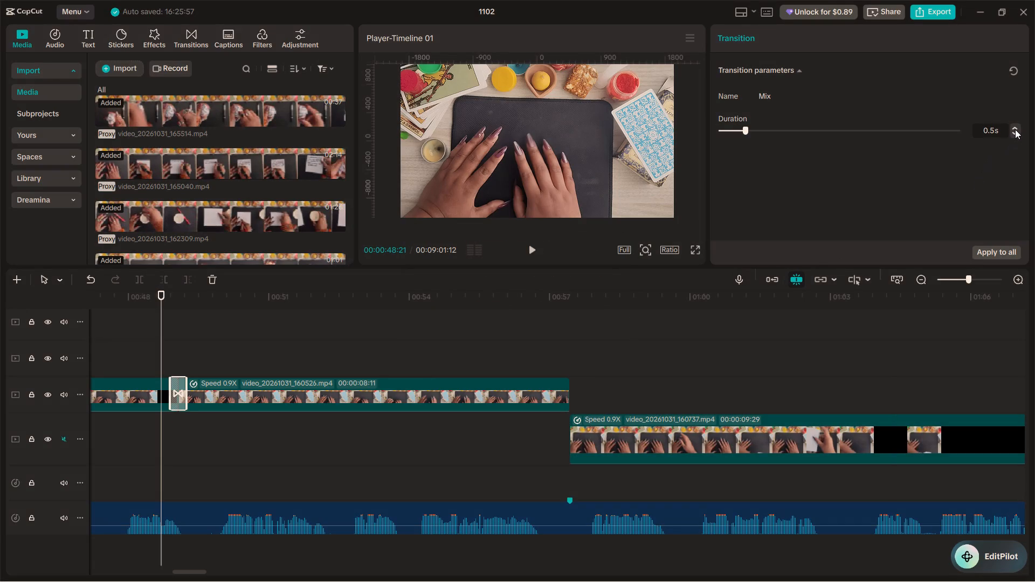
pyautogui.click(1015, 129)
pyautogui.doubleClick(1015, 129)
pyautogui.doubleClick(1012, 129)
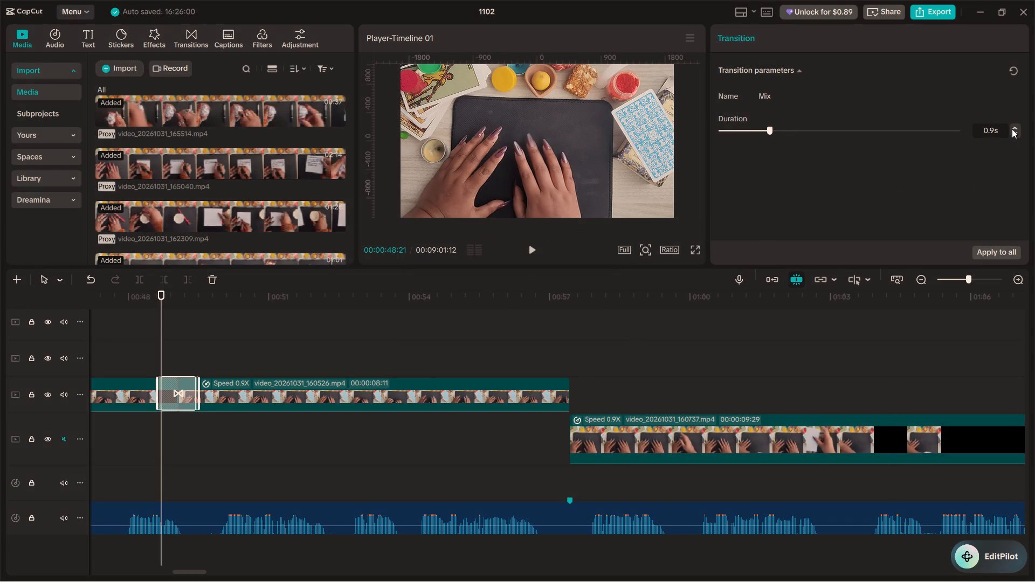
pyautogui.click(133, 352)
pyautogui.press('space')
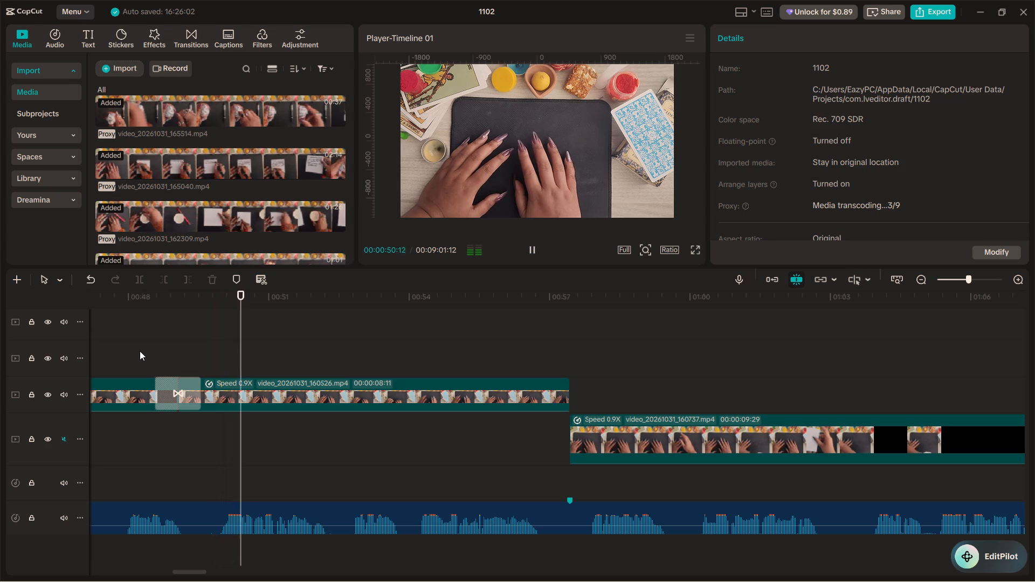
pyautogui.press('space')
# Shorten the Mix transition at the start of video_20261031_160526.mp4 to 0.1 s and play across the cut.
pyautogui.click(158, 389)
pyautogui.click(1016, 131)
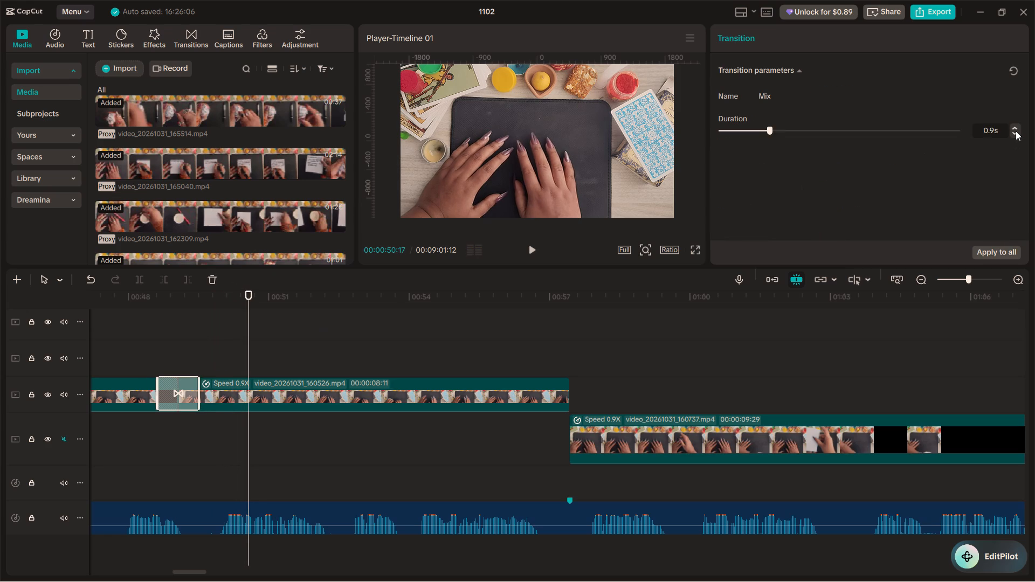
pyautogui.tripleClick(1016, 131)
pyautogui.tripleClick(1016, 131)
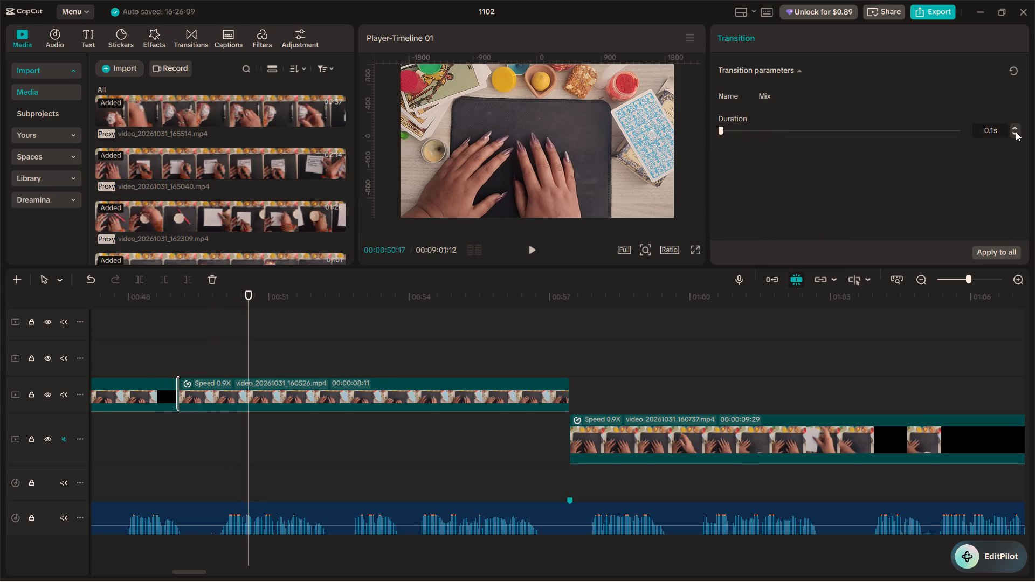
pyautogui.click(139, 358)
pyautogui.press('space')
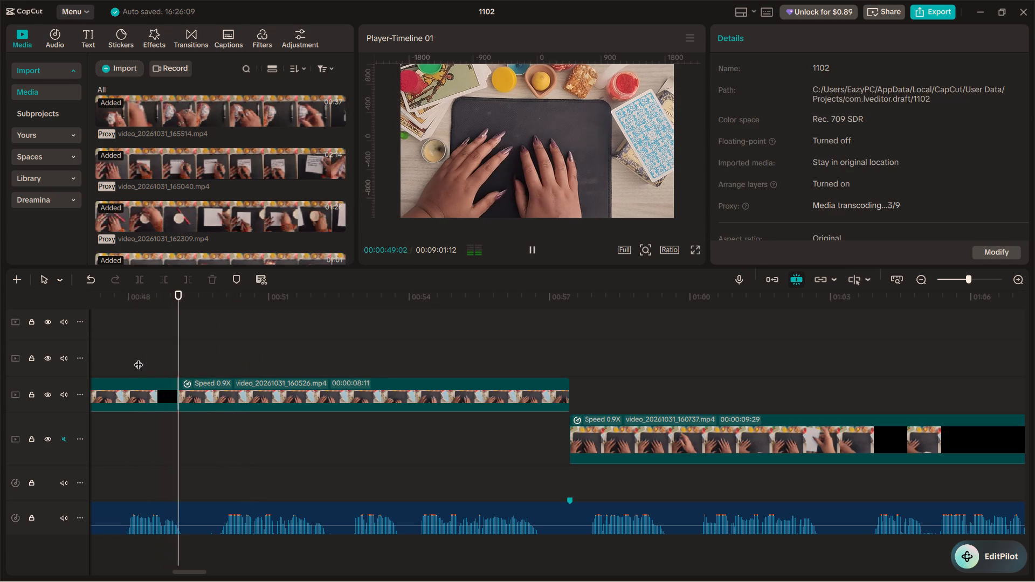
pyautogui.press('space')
# Set the duration of the Mix transition before video_20261031_160526.mp4 to 0.3 s and play across the cut.
pyautogui.click(175, 386)
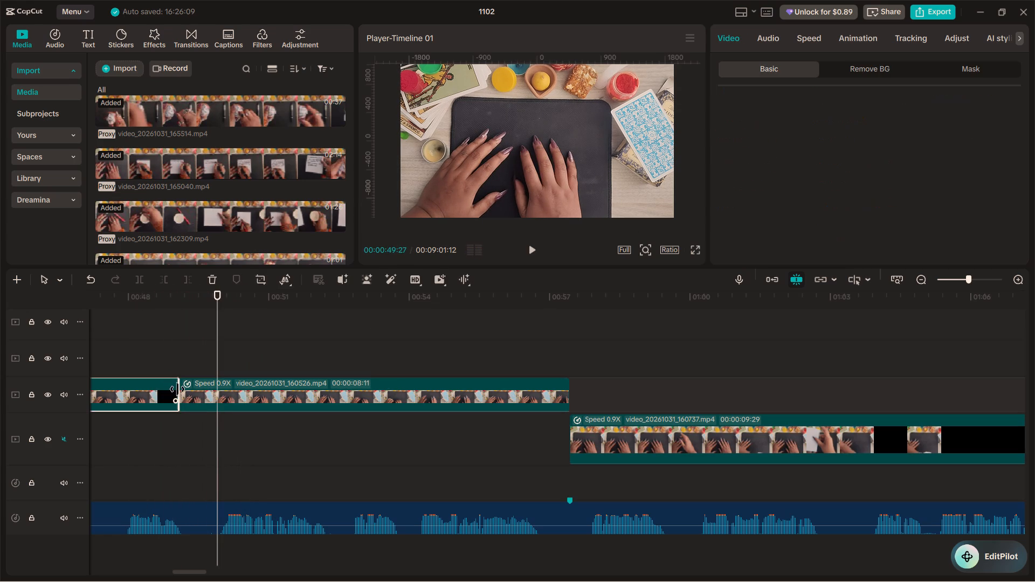
pyautogui.click(174, 359)
pyautogui.click(176, 392)
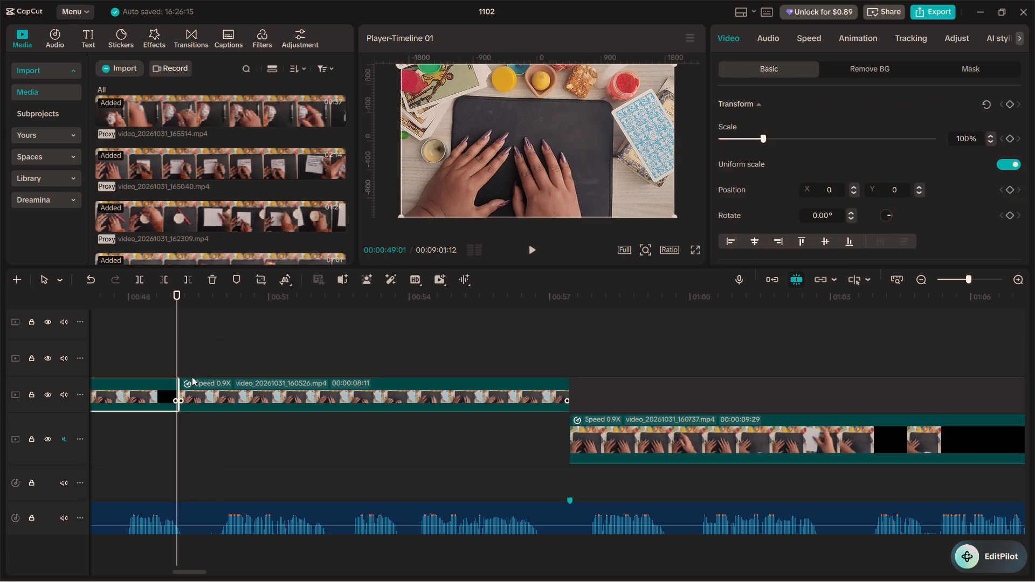
pyautogui.click(196, 358)
pyautogui.keyDown('ctrl'); pyautogui.scroll(18, 177, 385); pyautogui.keyUp('ctrl')
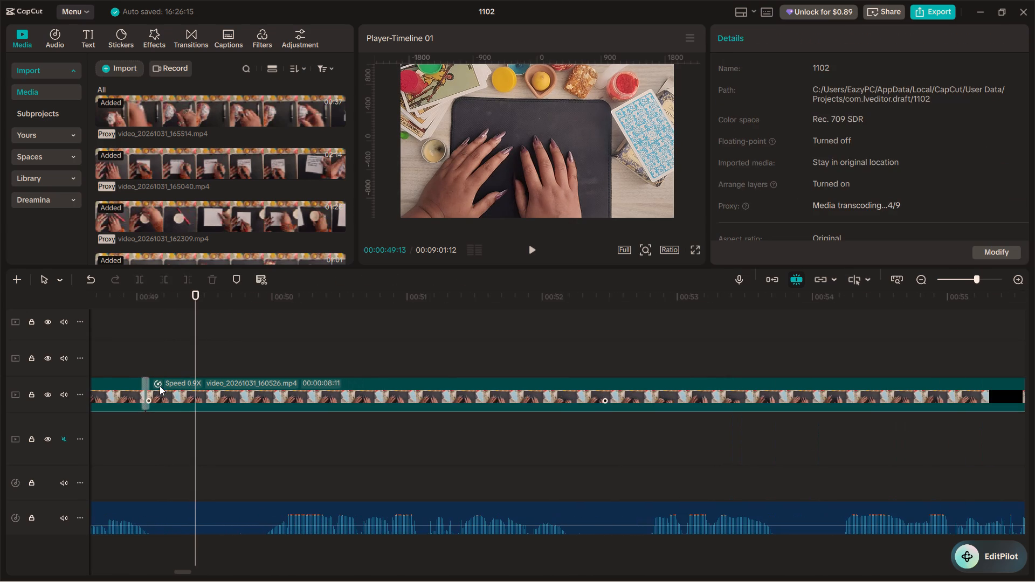
pyautogui.click(144, 385)
pyautogui.doubleClick(1013, 128)
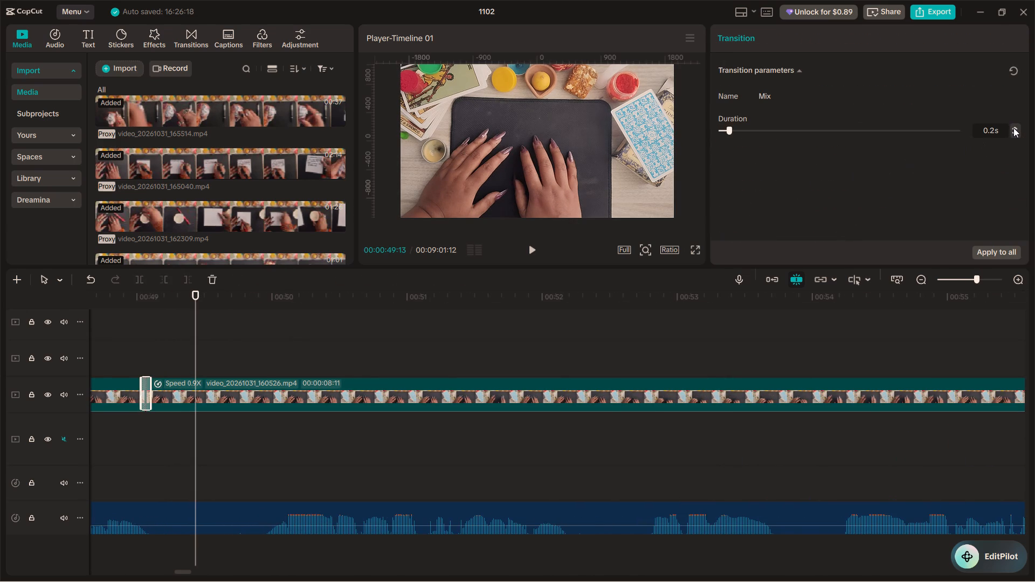
pyautogui.keyDown('ctrl'); pyautogui.scroll(-12, 323, 338); pyautogui.keyUp('ctrl')
pyautogui.click(146, 343)
pyautogui.press('space')
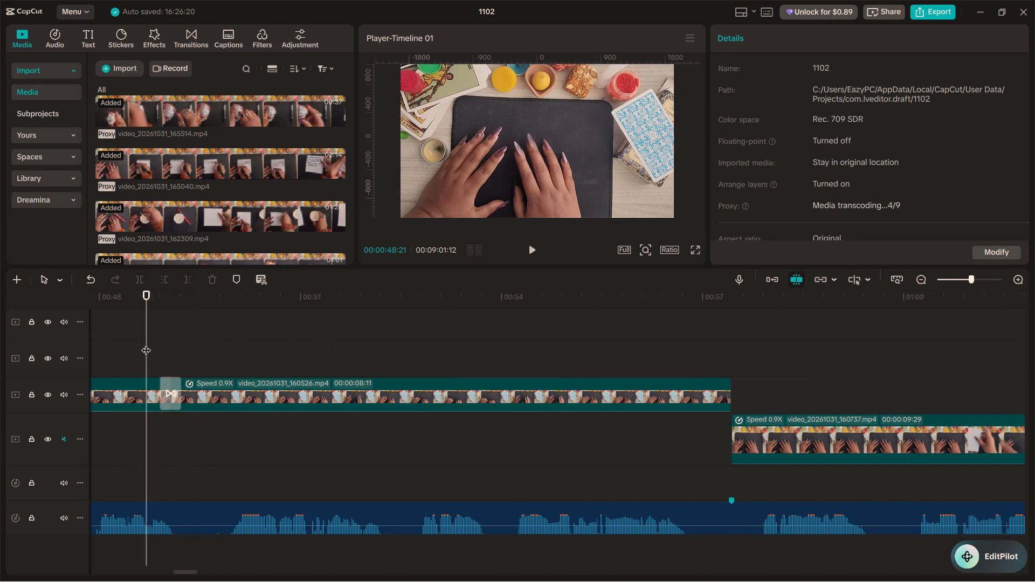
pyautogui.press('space')
pyautogui.click(146, 343)
# Select the Mix transition at the start of the video_20261031_160526.mp4 clip.
pyautogui.click(168, 385)
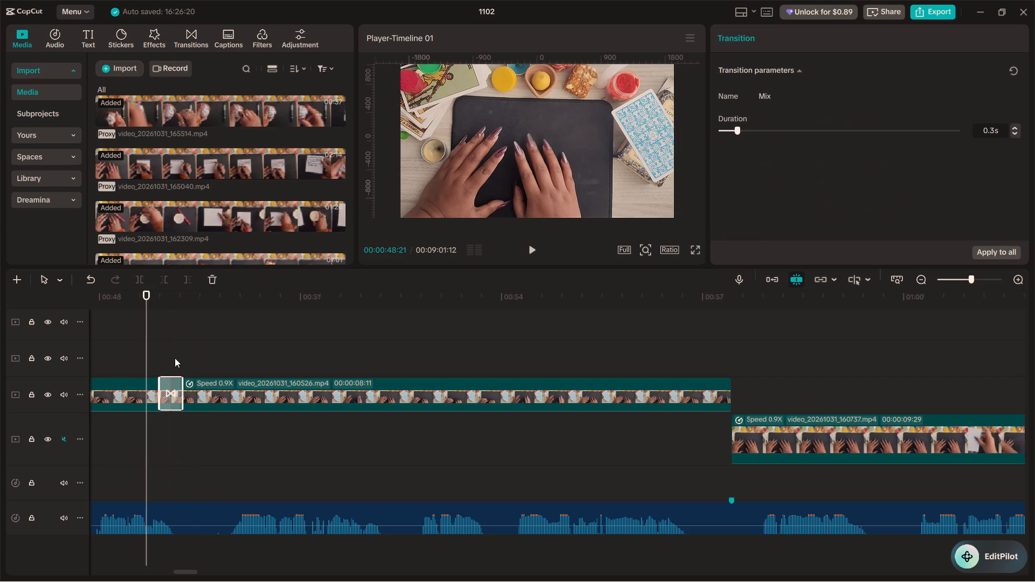
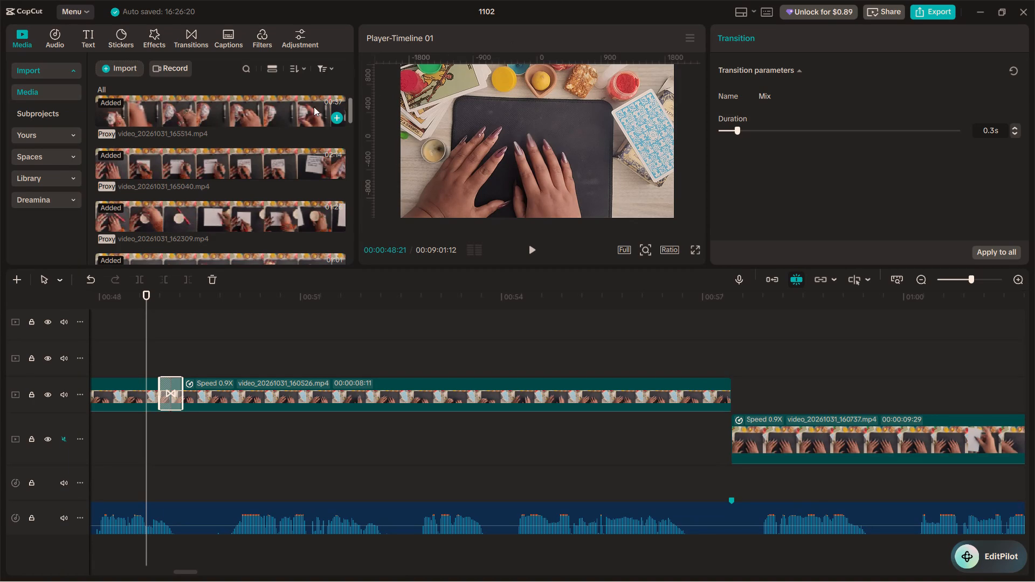
# Move the playhead back ahead of the Mix transition and play the video_20261031_160526.mp4 footage up to about 00:47.
pyautogui.moveTo(149, 322); pyautogui.dragTo(58, 336)
pyautogui.moveTo(149, 322); pyautogui.dragTo(58, 336, button='right')
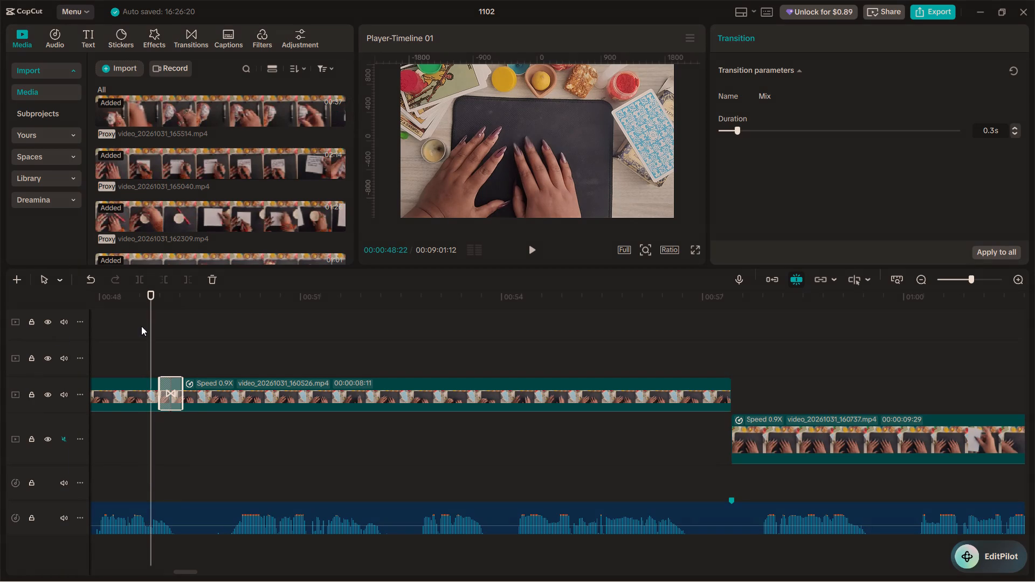
pyautogui.click(180, 325)
pyautogui.moveTo(149, 317); pyautogui.dragTo(39, 329)
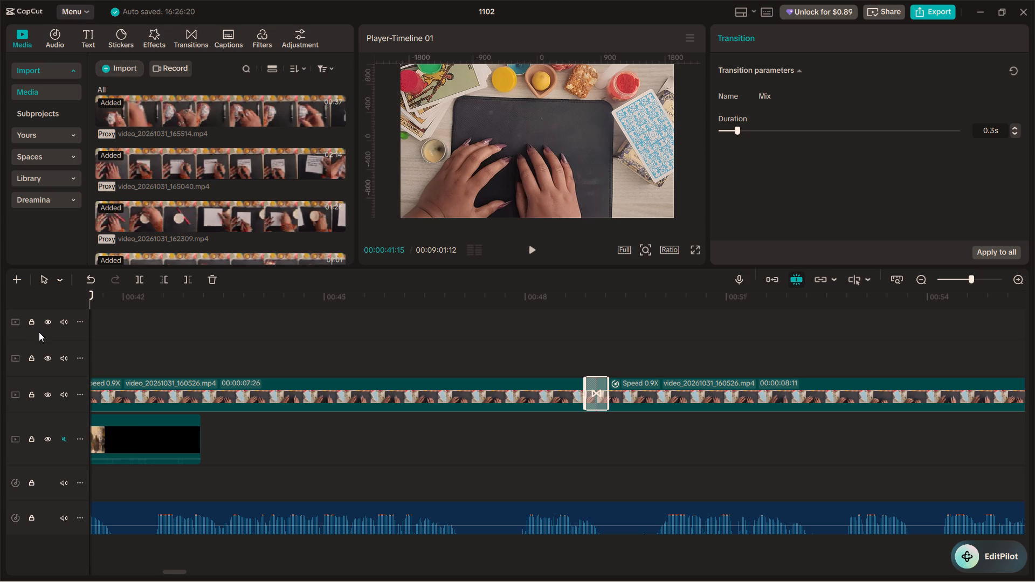
pyautogui.doubleClick(212, 301)
pyautogui.moveTo(240, 320); pyautogui.dragTo(247, 323)
pyautogui.press('space')
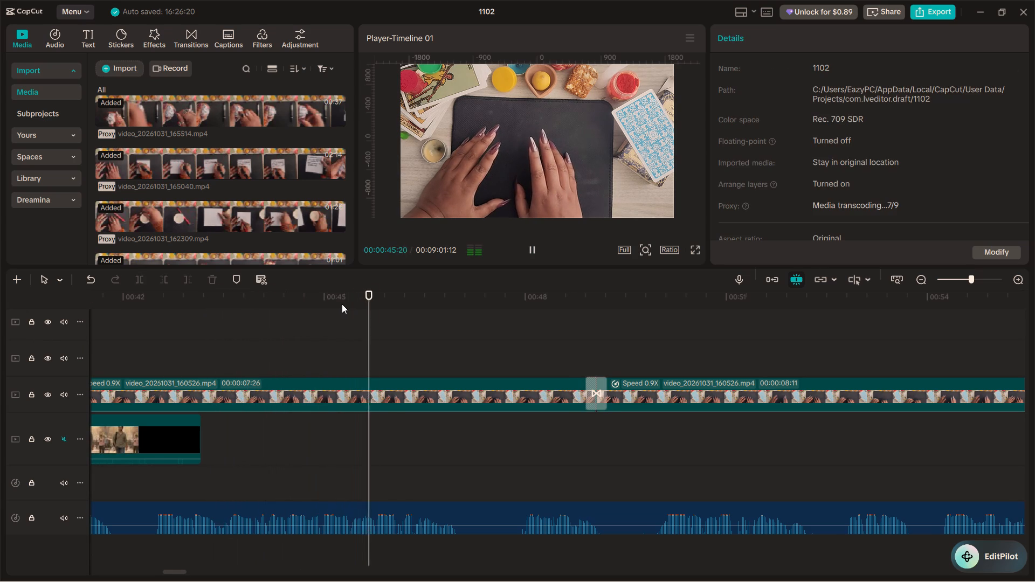
pyautogui.press('space')
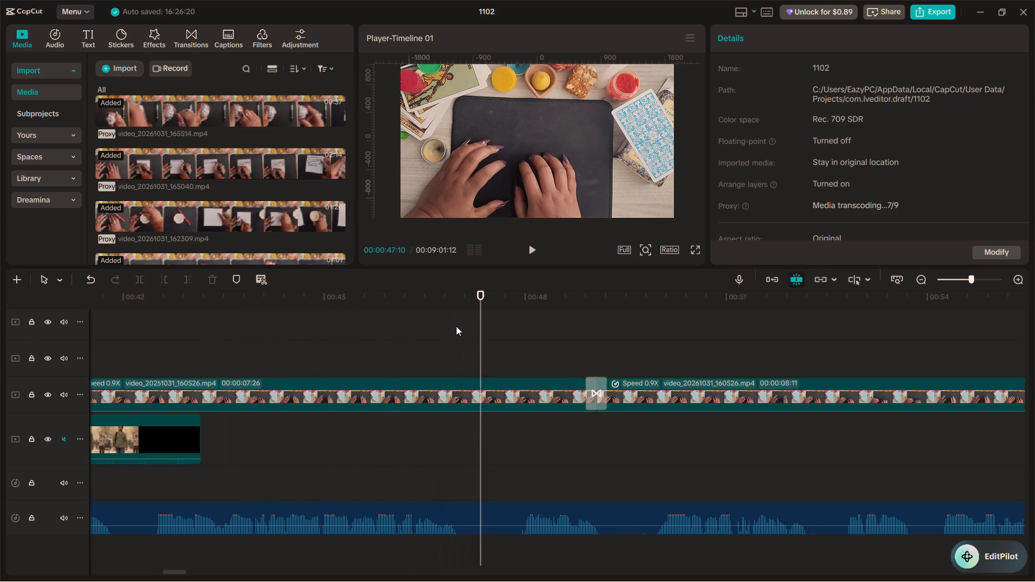
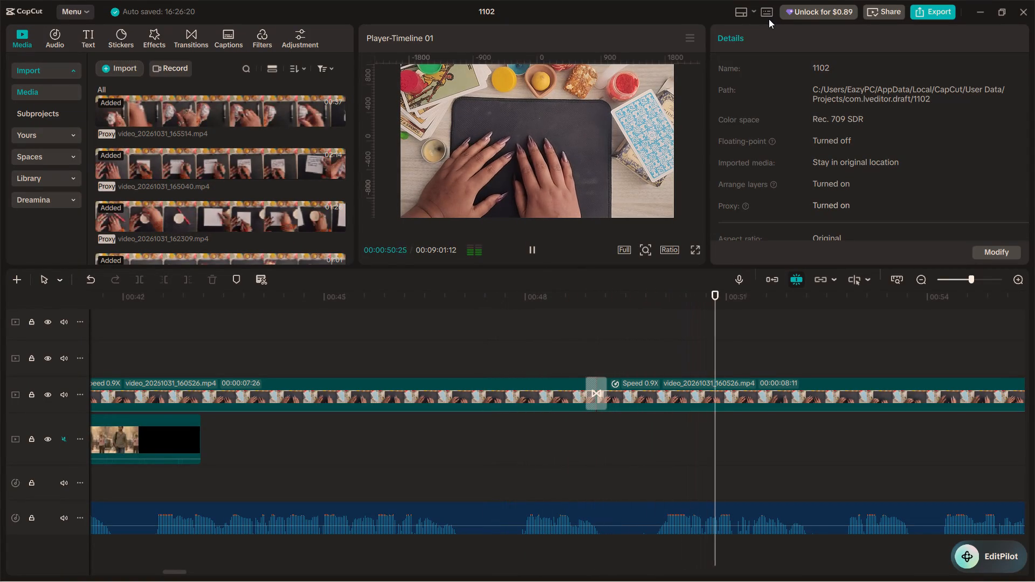
# Pause playback and delete the Mix transition between the two hand clips near 00:49.
pyautogui.press('space')
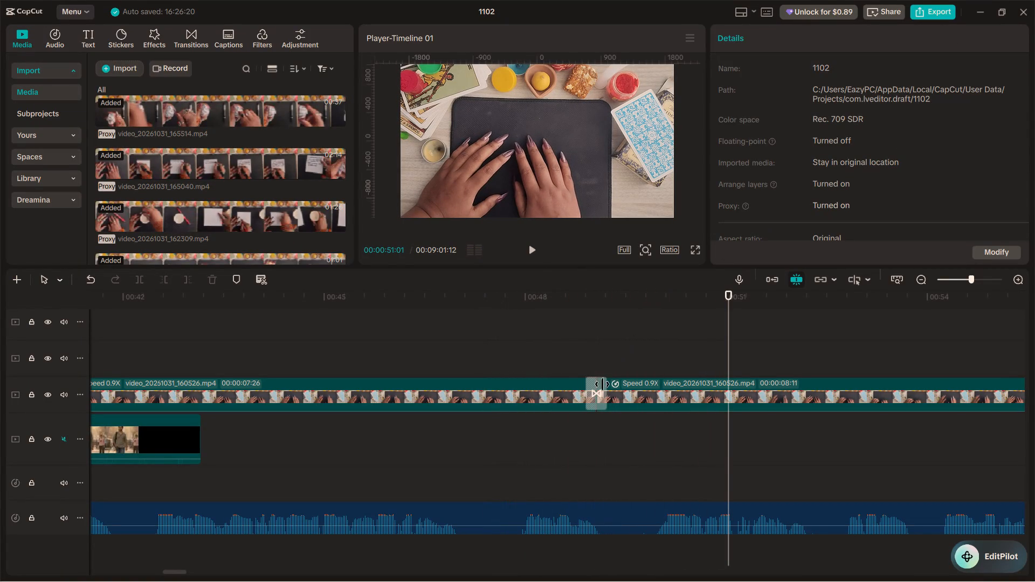
pyautogui.click(598, 386)
pyautogui.press('BackSpace')
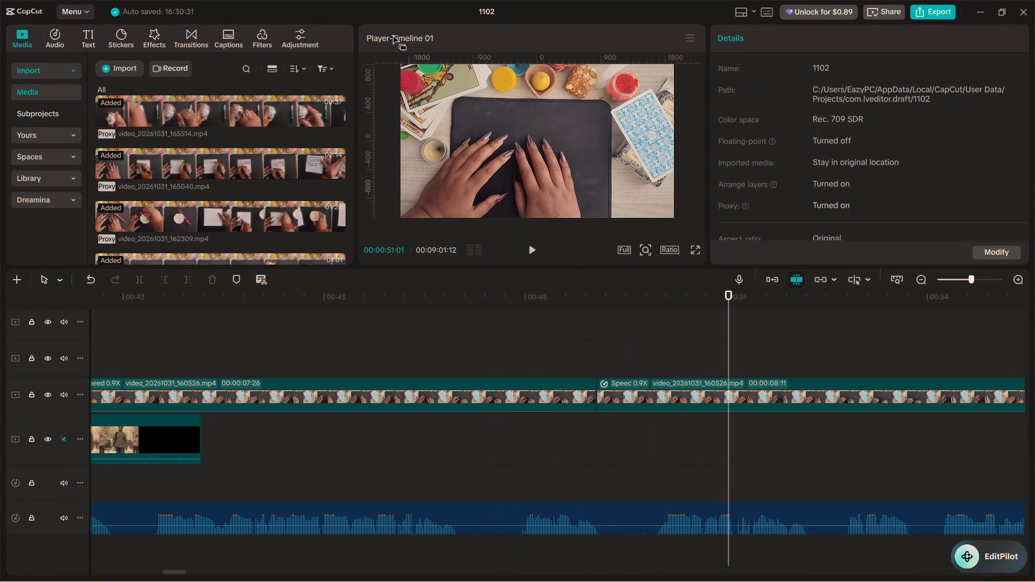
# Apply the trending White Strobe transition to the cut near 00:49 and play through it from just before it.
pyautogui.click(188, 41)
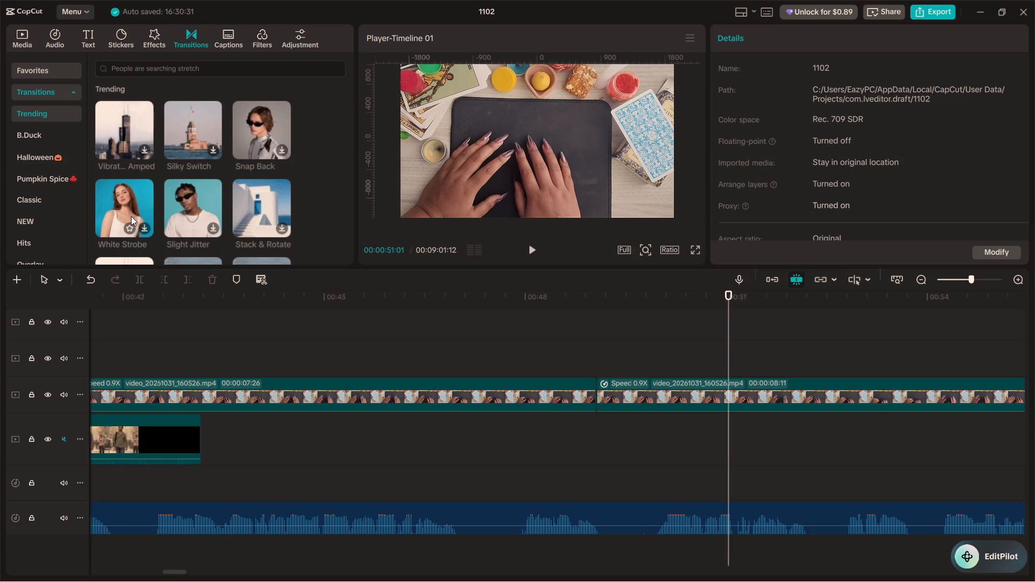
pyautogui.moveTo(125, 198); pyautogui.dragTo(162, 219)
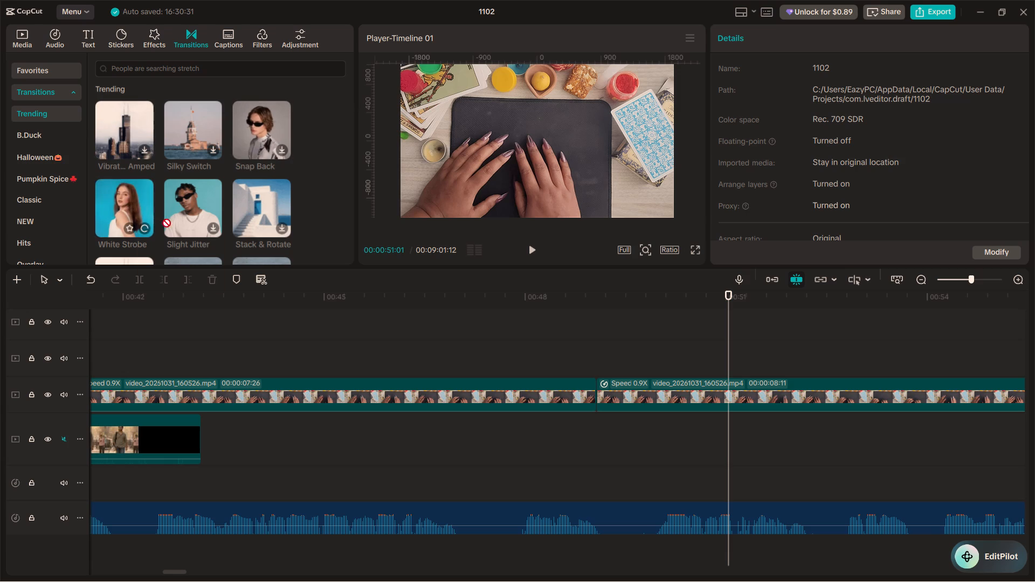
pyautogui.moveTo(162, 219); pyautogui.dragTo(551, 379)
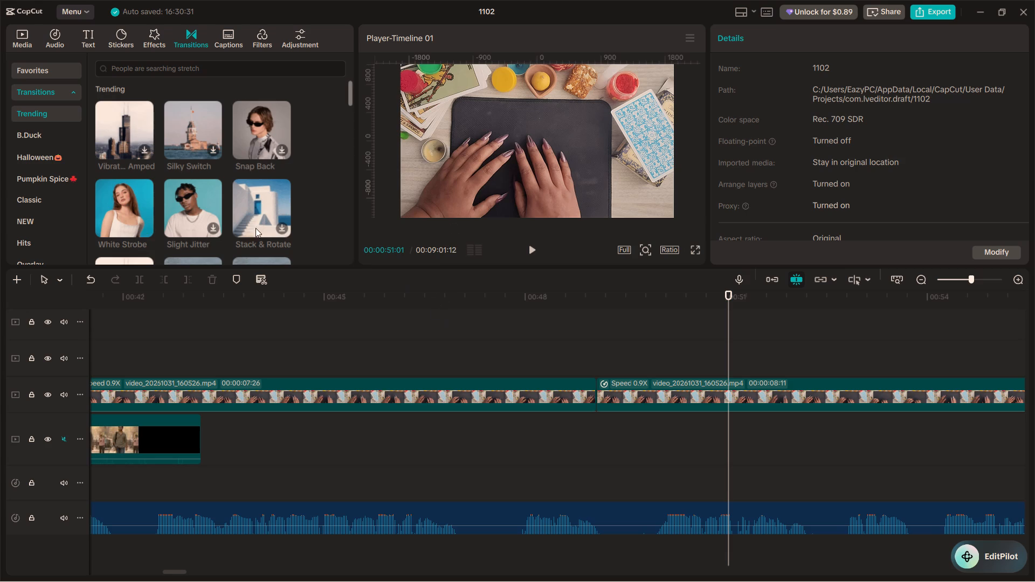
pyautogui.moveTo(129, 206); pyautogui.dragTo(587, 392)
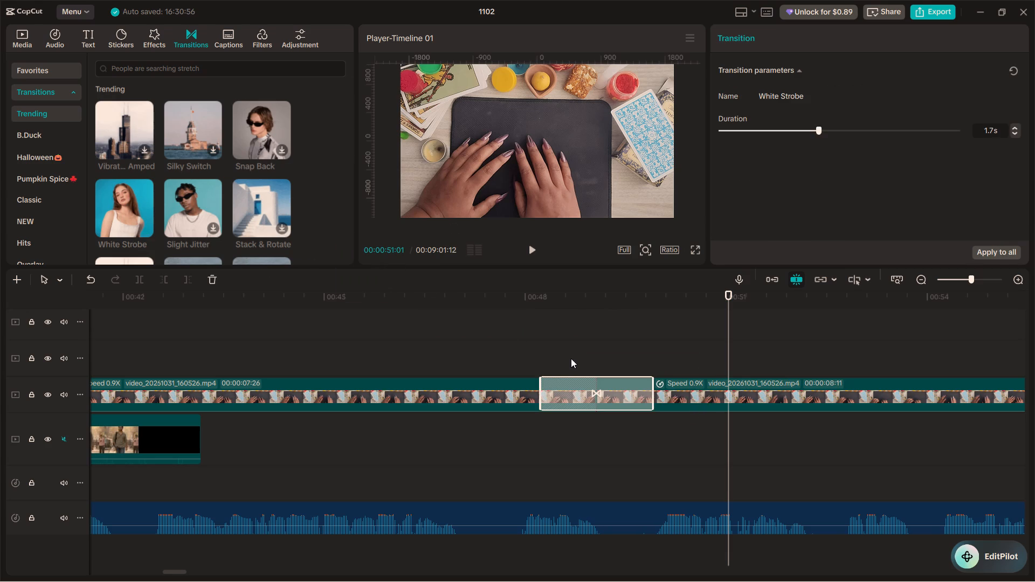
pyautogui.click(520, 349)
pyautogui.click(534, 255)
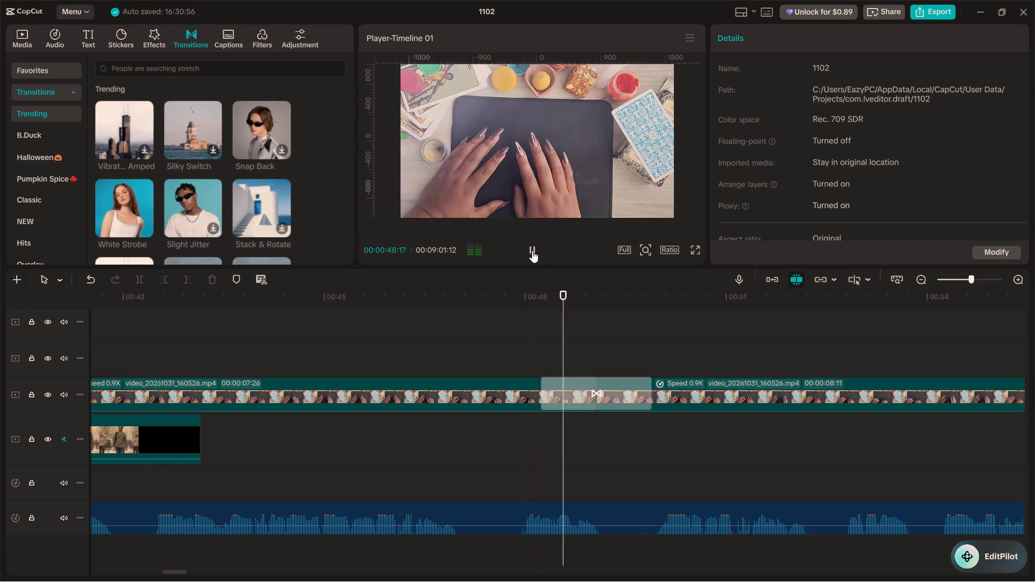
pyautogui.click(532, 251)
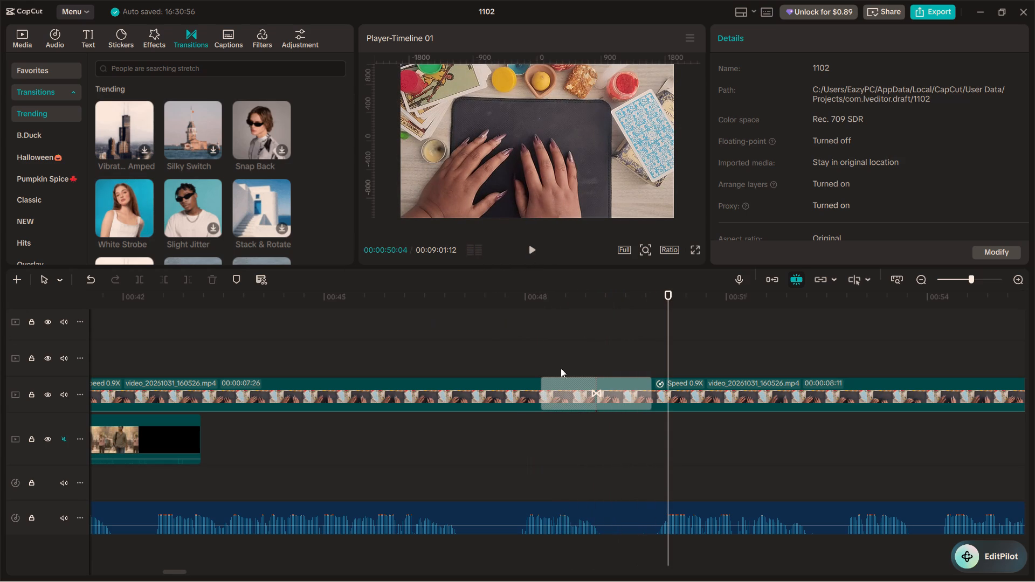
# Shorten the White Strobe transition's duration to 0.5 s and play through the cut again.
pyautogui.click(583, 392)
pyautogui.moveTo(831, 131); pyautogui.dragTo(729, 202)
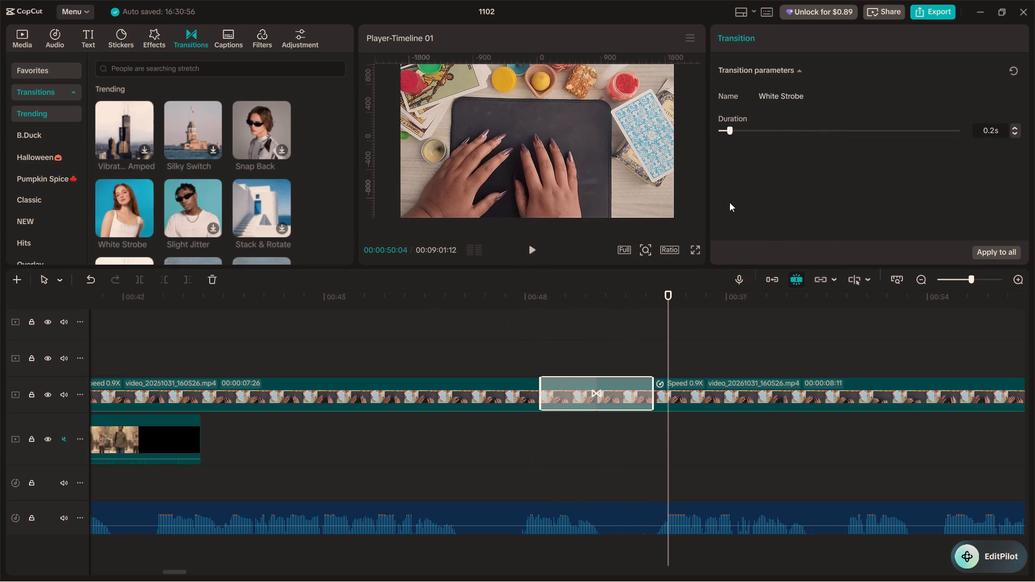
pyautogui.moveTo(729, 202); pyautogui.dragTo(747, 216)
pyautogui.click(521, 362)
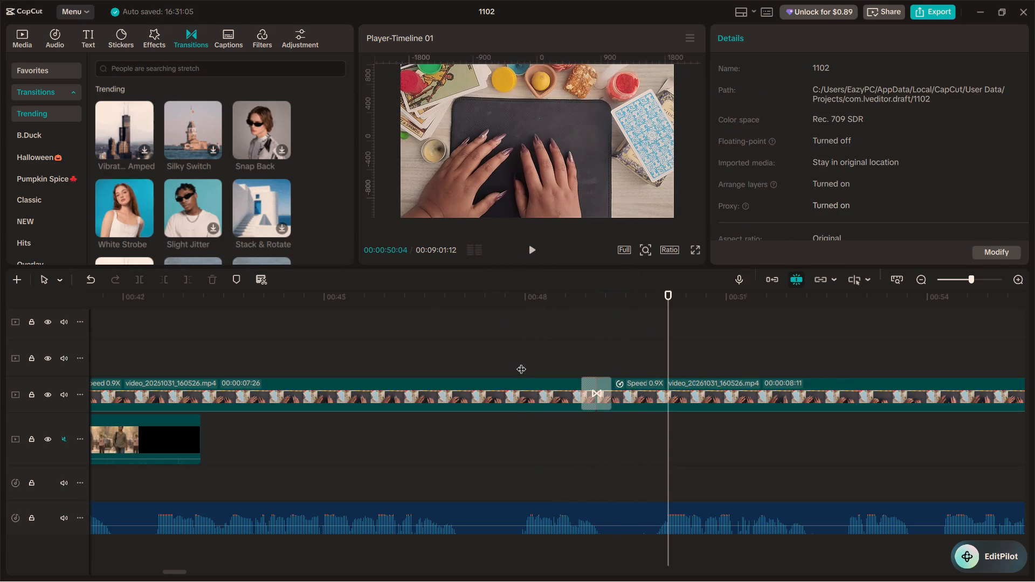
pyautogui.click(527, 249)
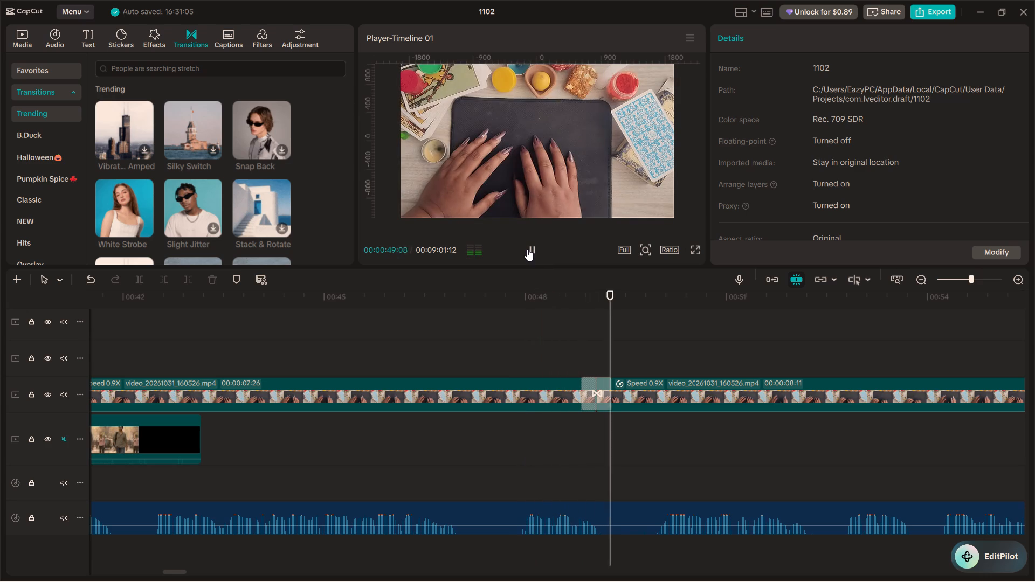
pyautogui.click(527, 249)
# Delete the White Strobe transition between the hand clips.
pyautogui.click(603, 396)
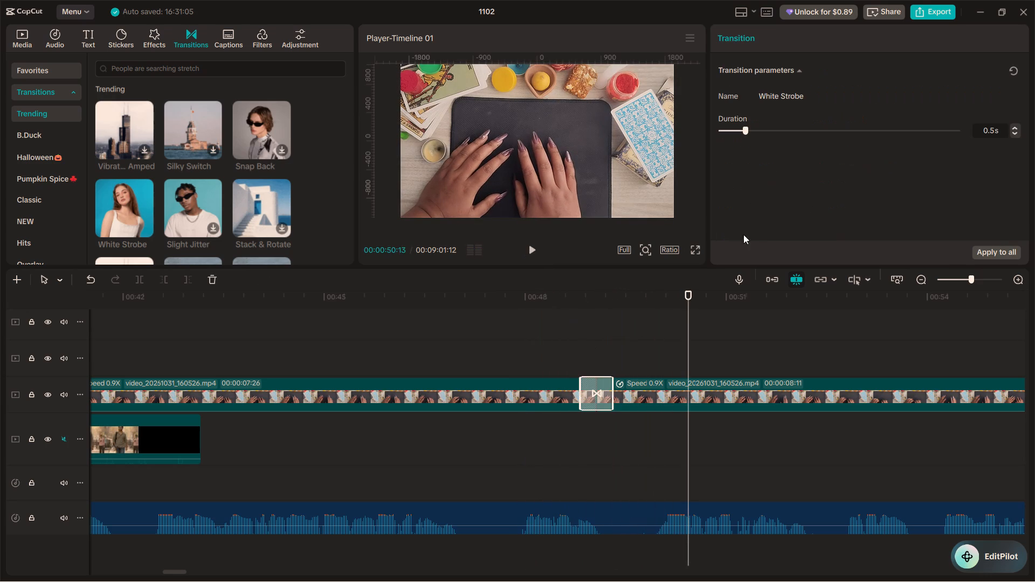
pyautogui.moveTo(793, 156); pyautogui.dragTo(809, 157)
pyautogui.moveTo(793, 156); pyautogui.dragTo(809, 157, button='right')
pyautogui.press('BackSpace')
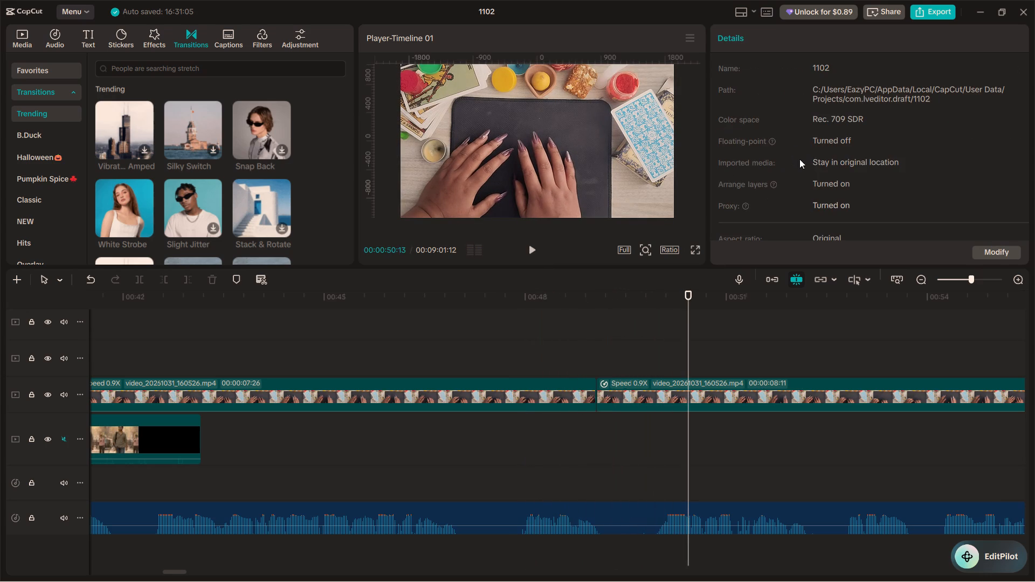
# Mark the Slight Jitter transition as a favorite and load its preview.
pyautogui.click(199, 227)
pyautogui.click(194, 197)
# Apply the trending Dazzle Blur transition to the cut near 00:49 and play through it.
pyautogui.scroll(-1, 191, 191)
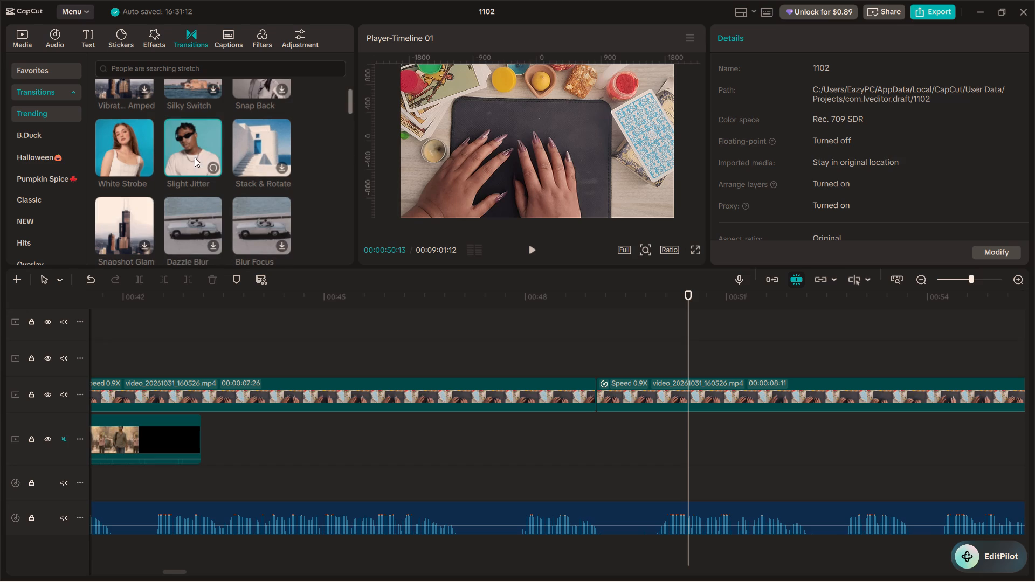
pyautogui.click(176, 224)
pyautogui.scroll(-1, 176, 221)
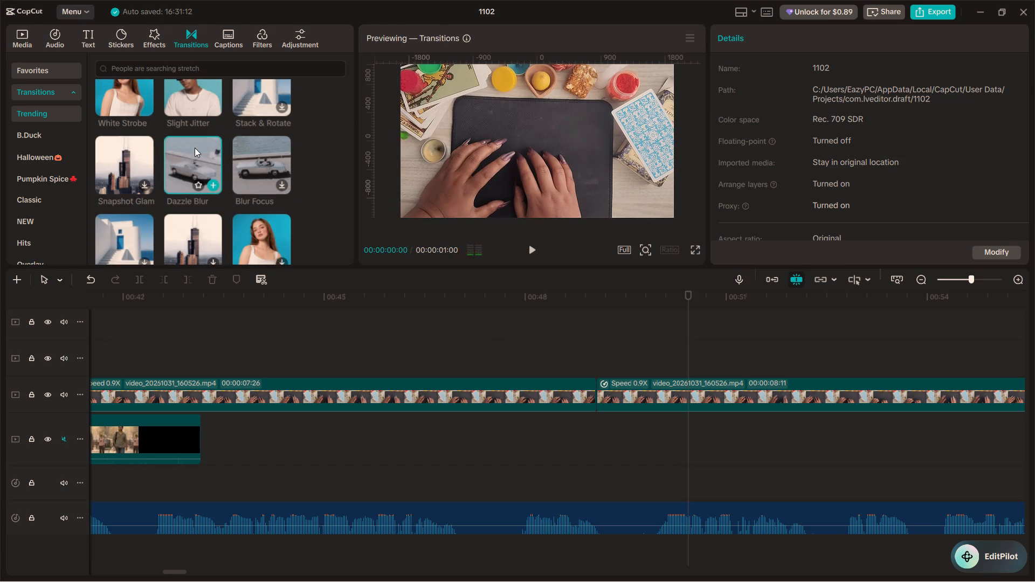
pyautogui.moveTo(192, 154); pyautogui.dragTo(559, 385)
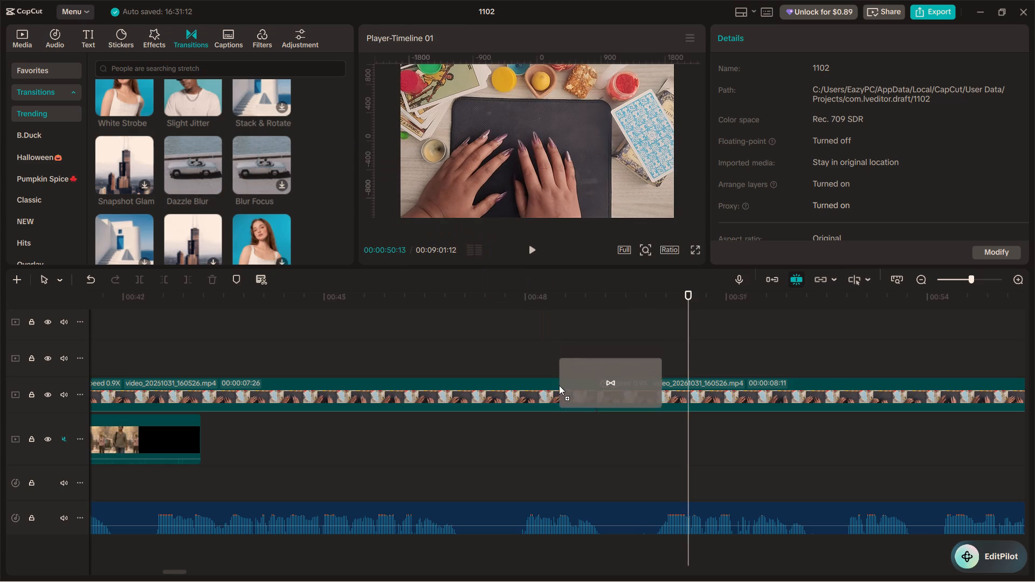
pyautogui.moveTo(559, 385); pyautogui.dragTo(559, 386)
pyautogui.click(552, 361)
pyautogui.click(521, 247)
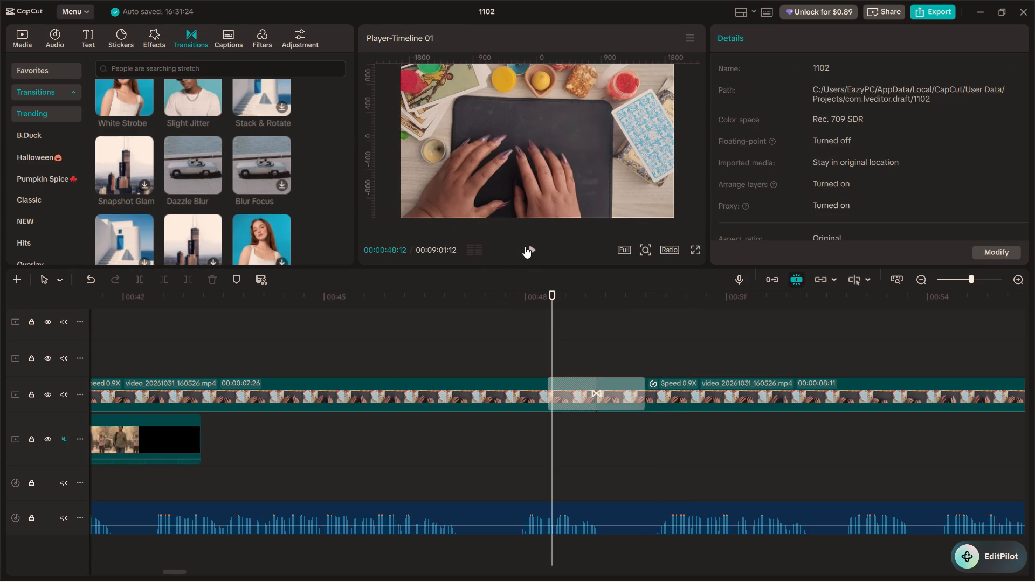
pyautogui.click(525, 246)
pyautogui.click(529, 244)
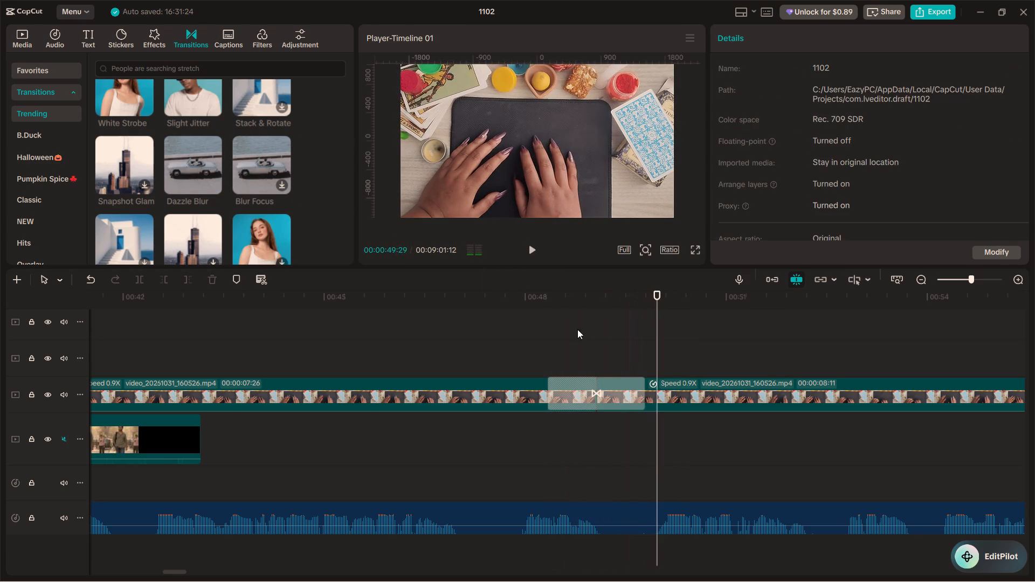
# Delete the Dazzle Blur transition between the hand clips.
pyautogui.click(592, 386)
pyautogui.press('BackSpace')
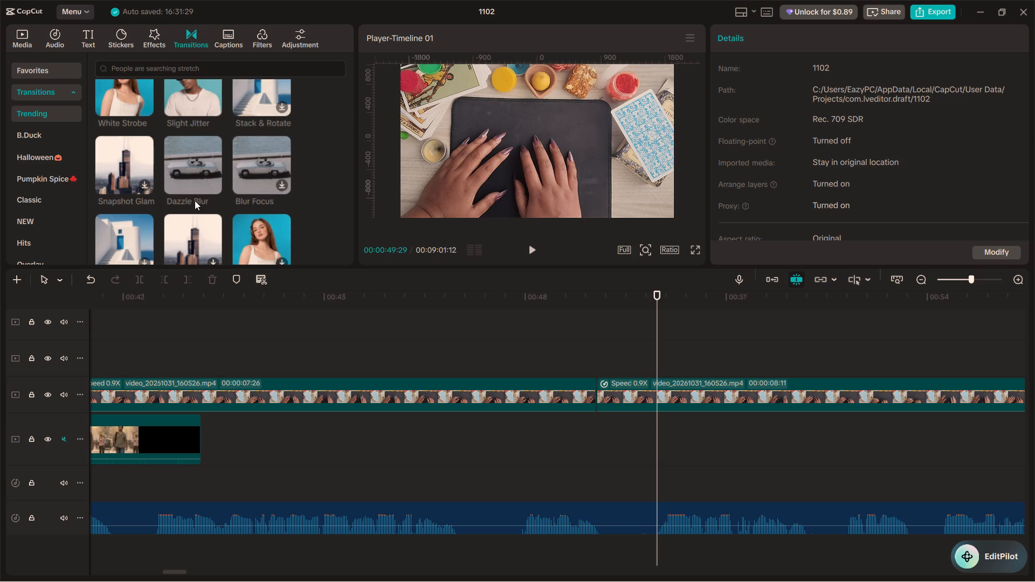
# Browse the trending and favorite transitions for another candidate for the cut between the hand clips.
pyautogui.scroll(-1, 195, 200)
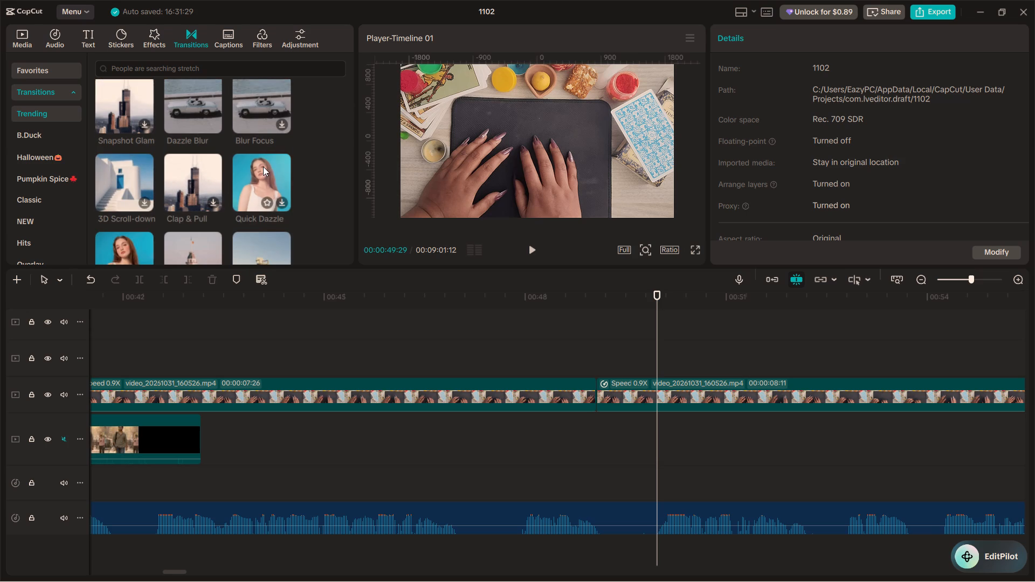
pyautogui.scroll(-1, 263, 167)
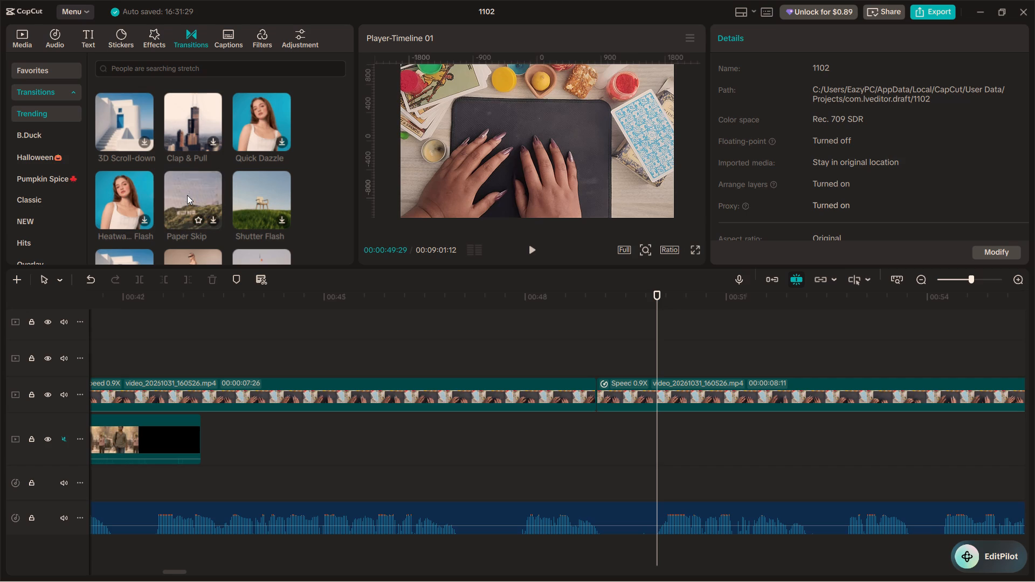
pyautogui.scroll(-1, 123, 204)
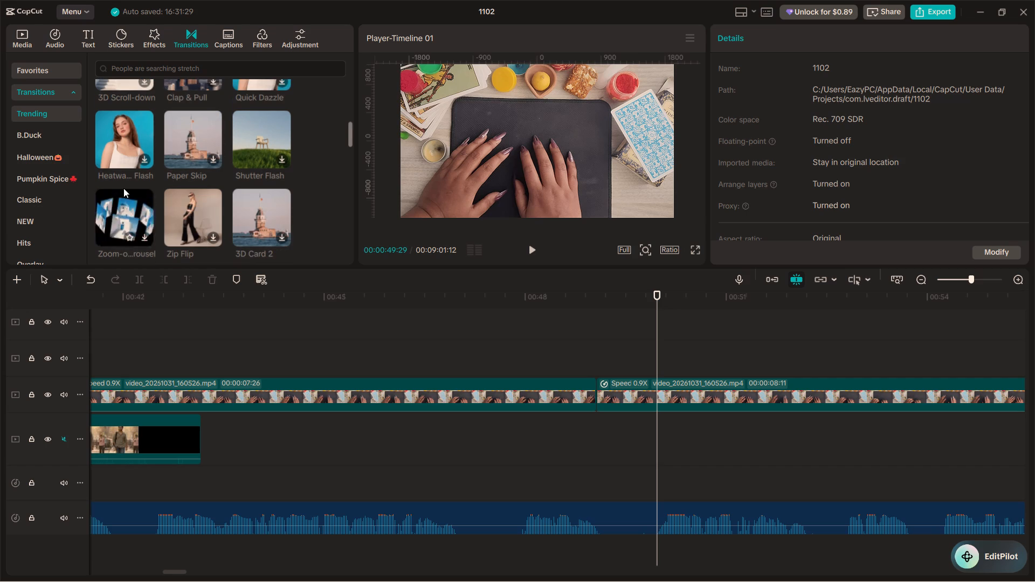
pyautogui.scroll(-1, 125, 198)
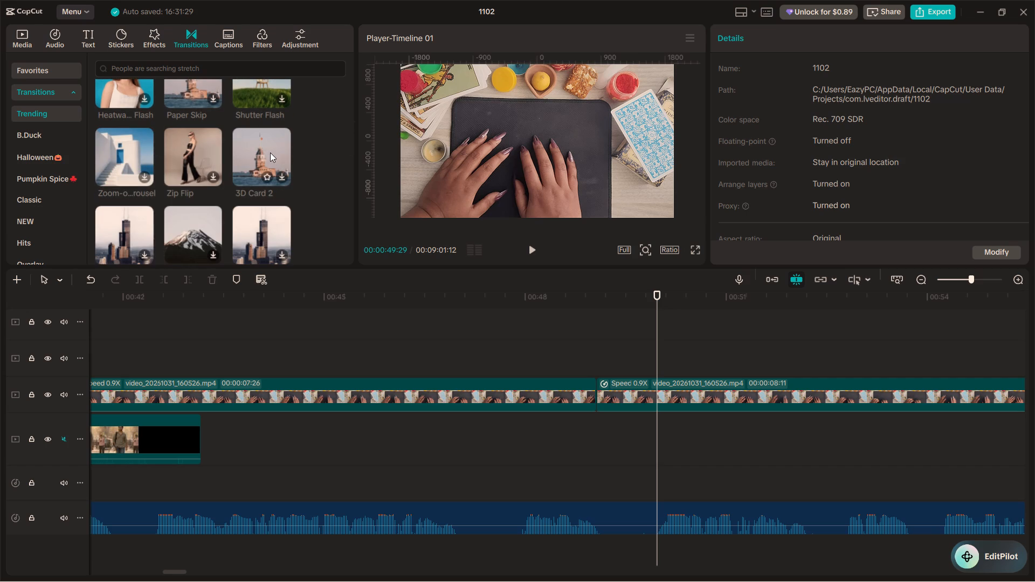
pyautogui.scroll(-1, 264, 152)
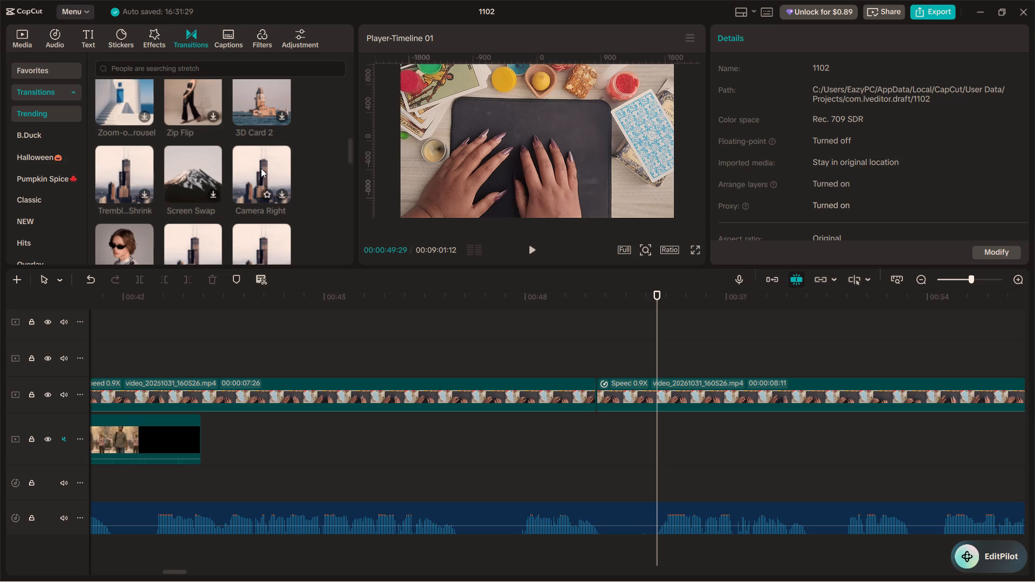
pyautogui.click(53, 73)
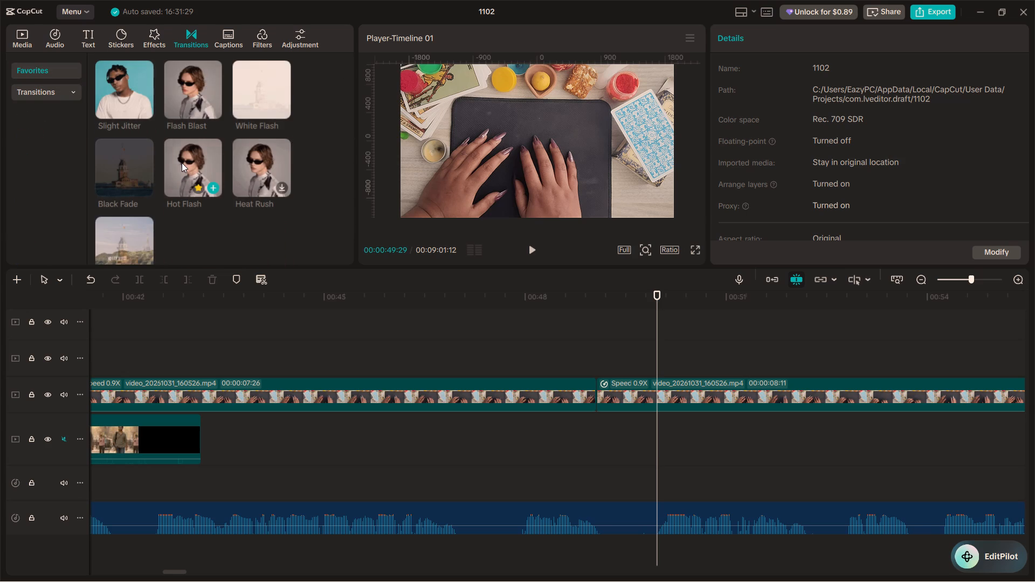
pyautogui.scroll(-1, 264, 154)
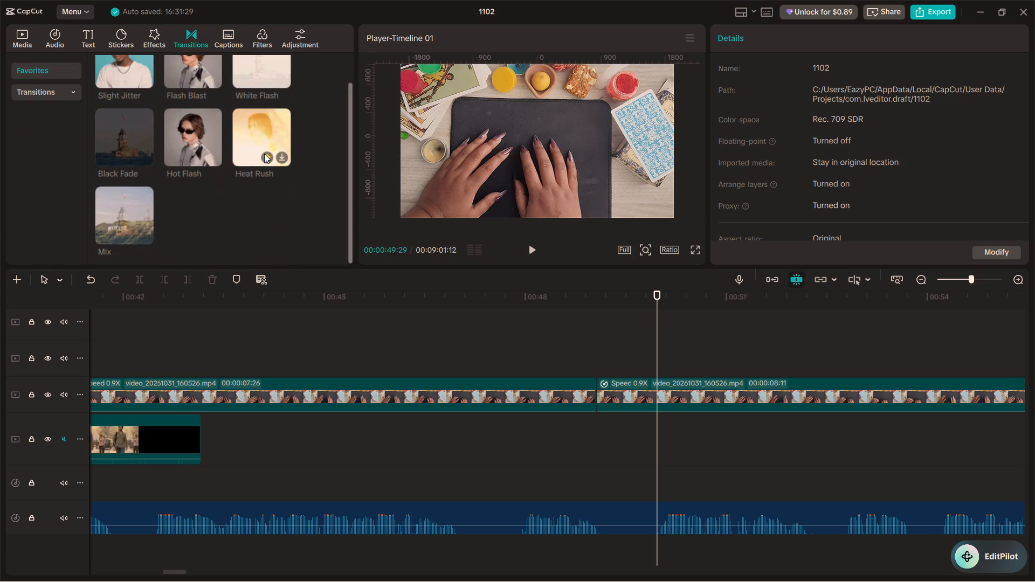
pyautogui.scroll(-1, 264, 154)
pyautogui.scroll(2, 133, 210)
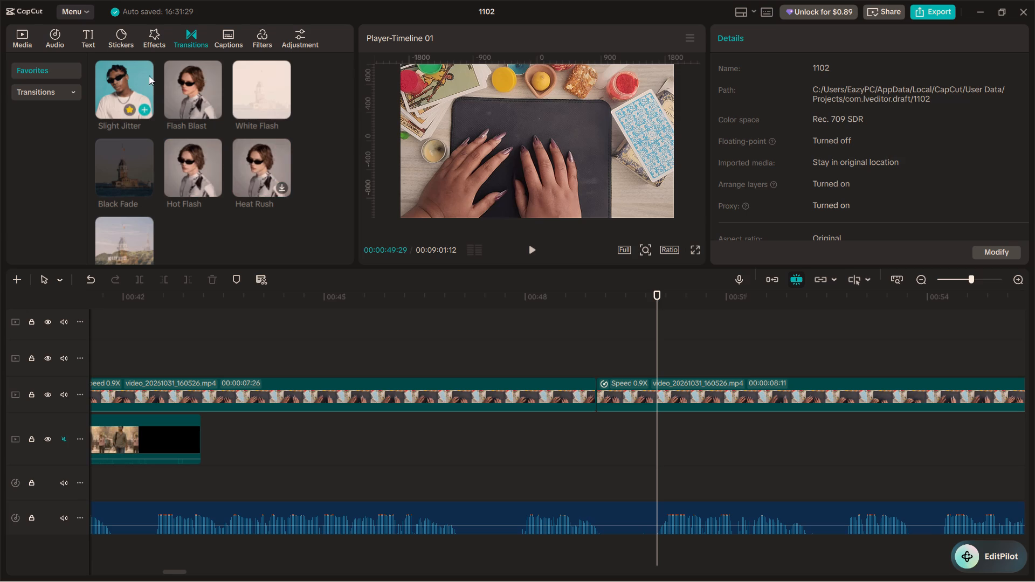
pyautogui.click(161, 35)
pyautogui.click(198, 37)
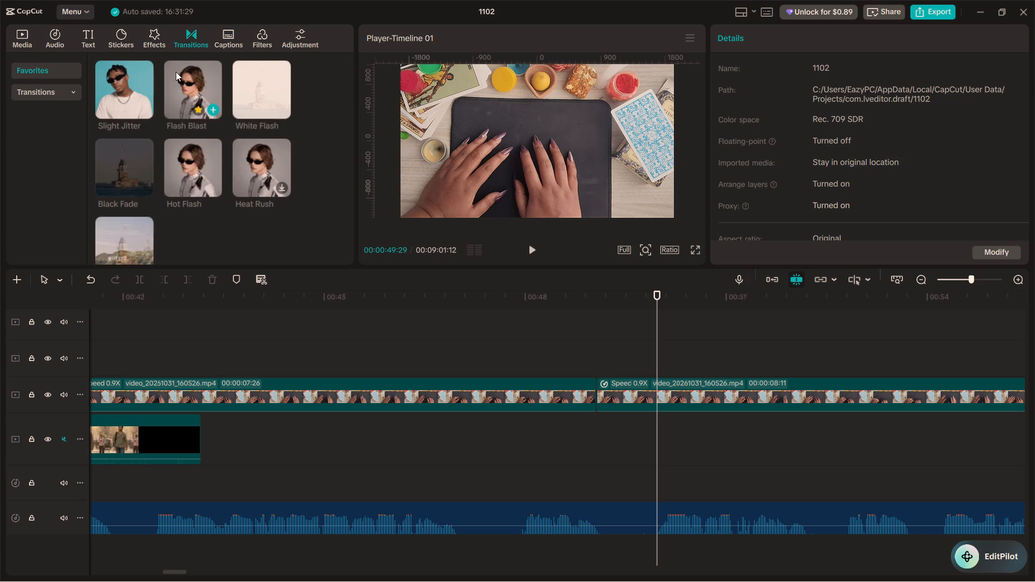
pyautogui.click(176, 72)
# Search the transitions library for Film Blur and apply that transition to the cut near 00:49.
pyautogui.click(53, 91)
pyautogui.click(177, 71)
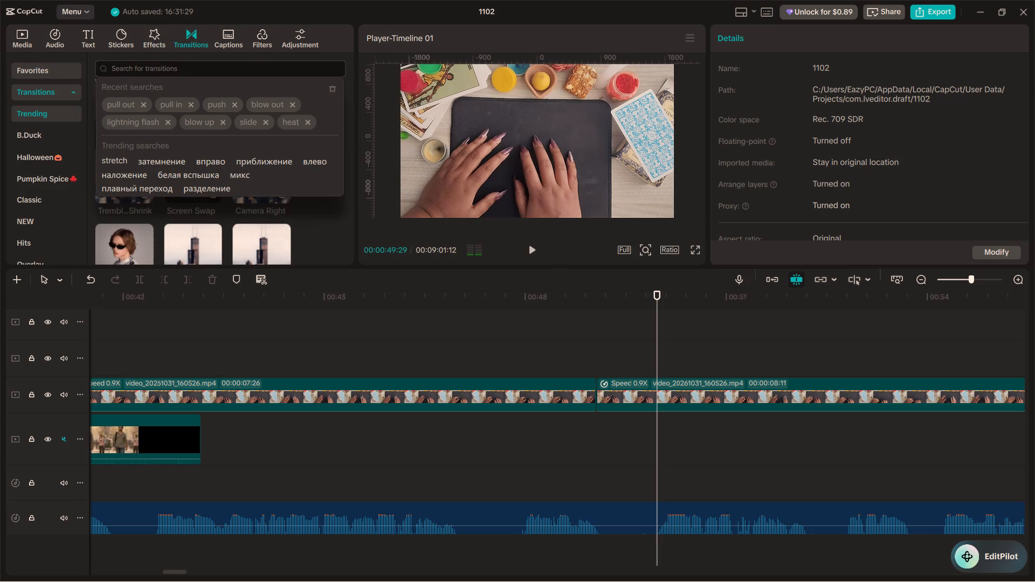
pyautogui.write('flim blur')
pyautogui.press('Return')
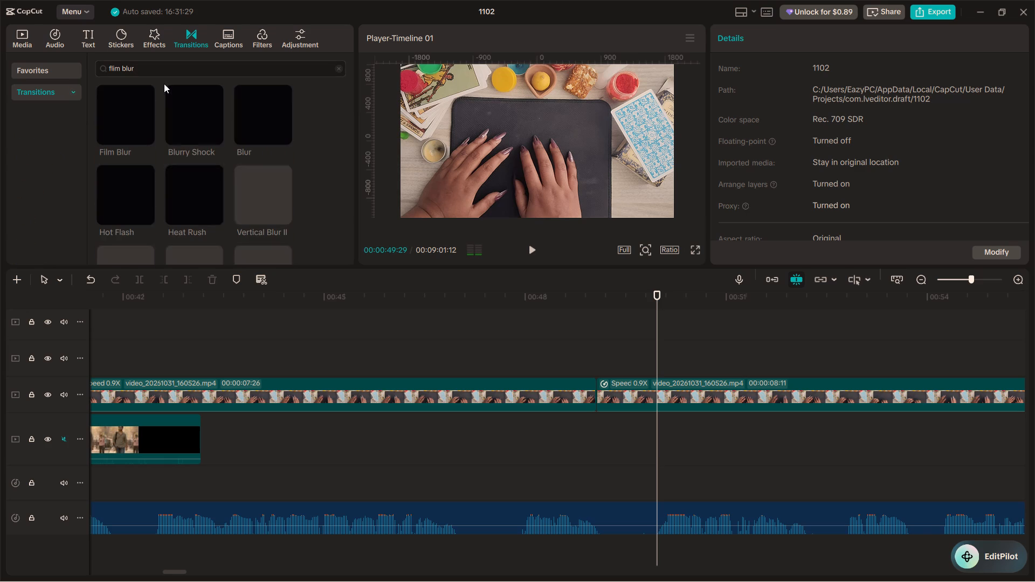
pyautogui.click(133, 105)
pyautogui.moveTo(122, 110); pyautogui.dragTo(128, 110)
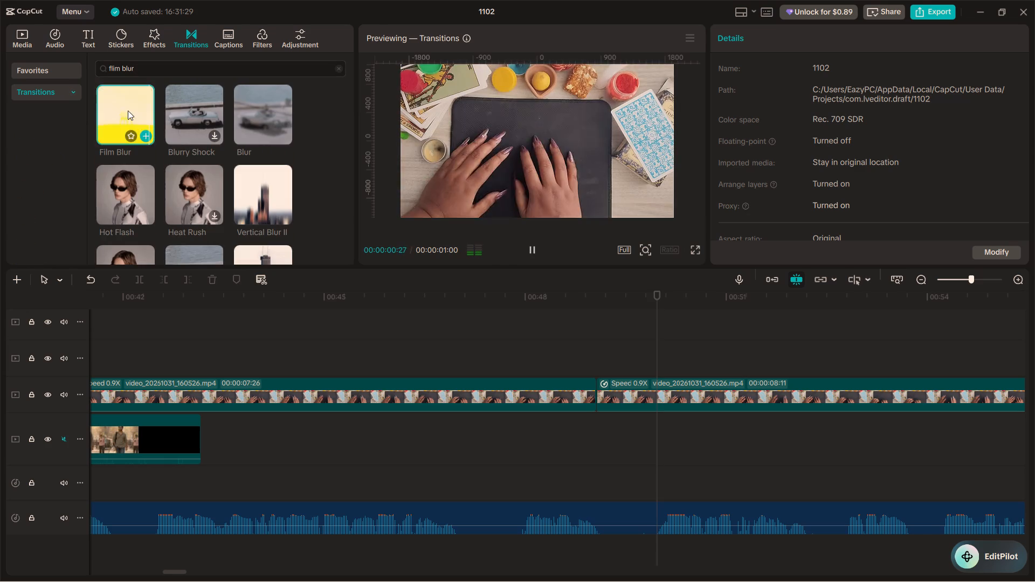
pyautogui.moveTo(128, 110); pyautogui.dragTo(571, 391)
# Play the footage leading into the Film Blur transition and return the playhead to about 00:48.
pyautogui.click(543, 349)
pyautogui.press('space')
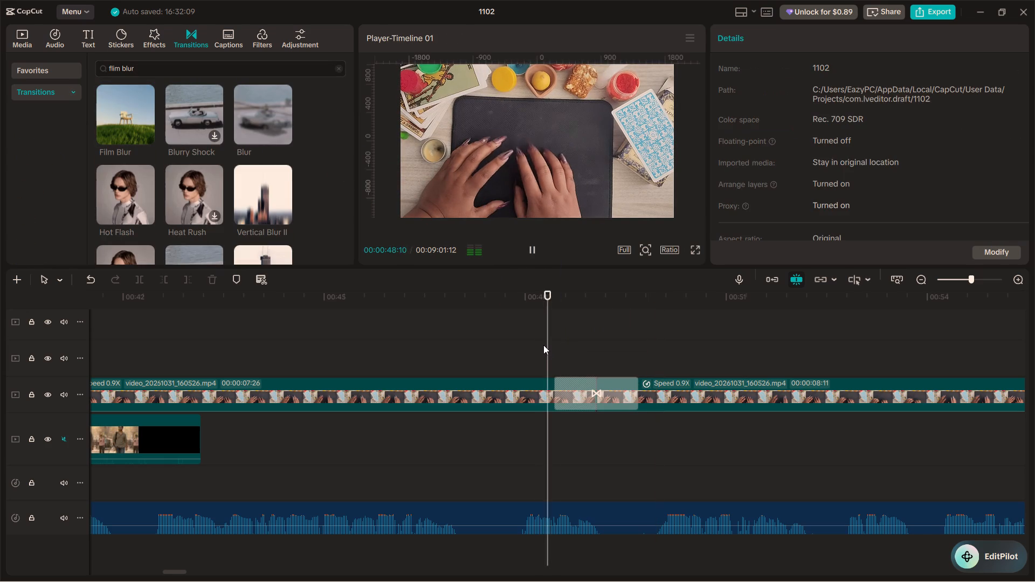
pyautogui.press('space')
pyautogui.click(544, 347)
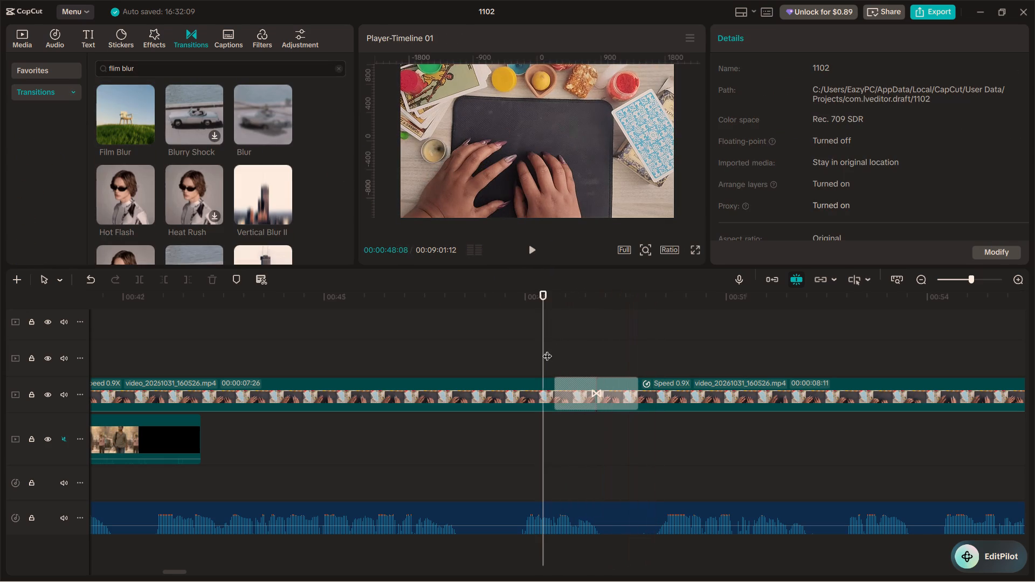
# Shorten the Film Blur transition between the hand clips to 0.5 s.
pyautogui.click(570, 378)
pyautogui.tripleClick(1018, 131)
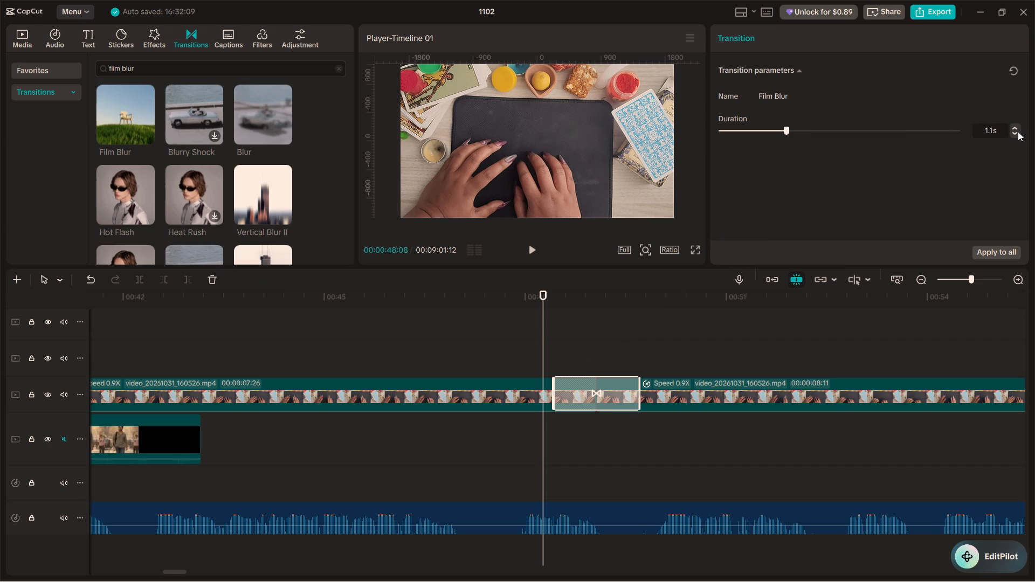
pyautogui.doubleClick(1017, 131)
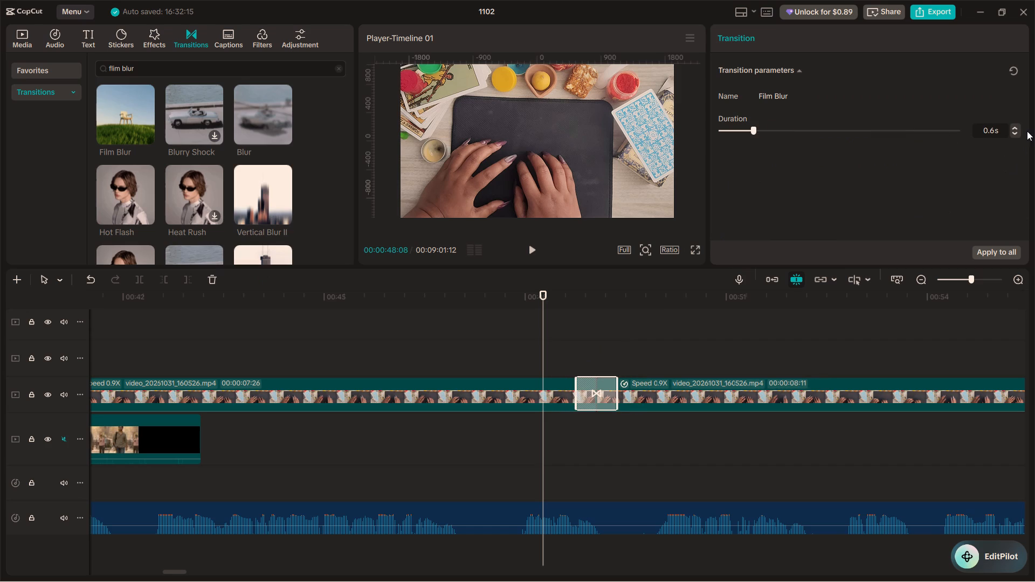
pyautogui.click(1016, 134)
# Play through the shortened Film Blur transition twice, starting from just after 00:48, to review how it looks.
pyautogui.press('space')
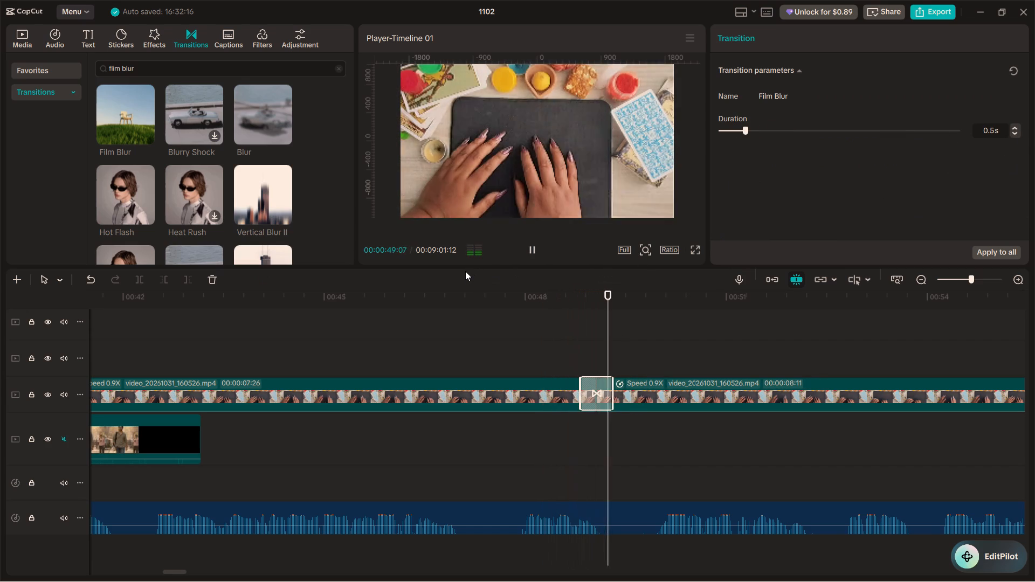
pyautogui.press('space')
pyautogui.click(550, 299)
pyautogui.press('space')
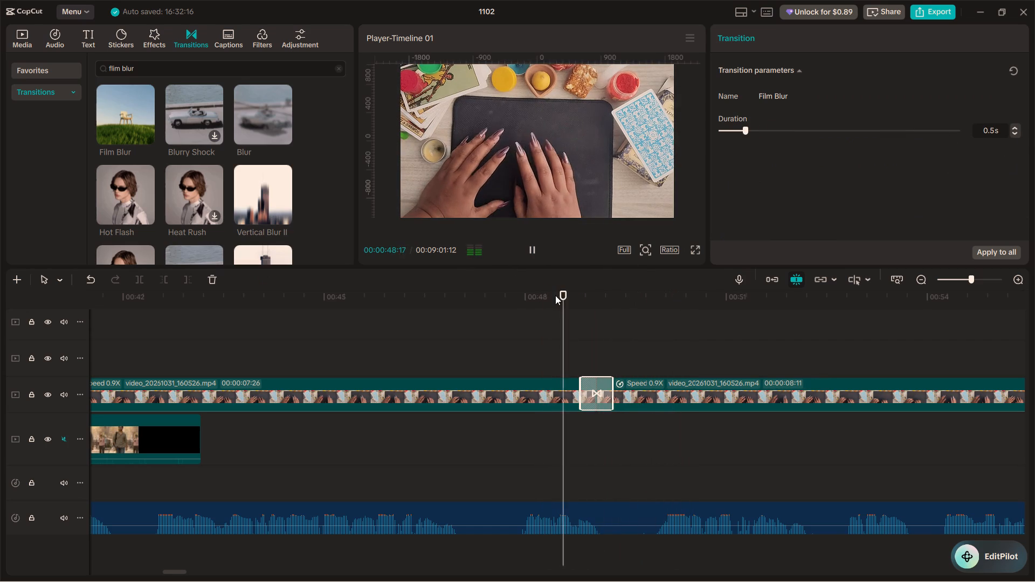
pyautogui.press('space')
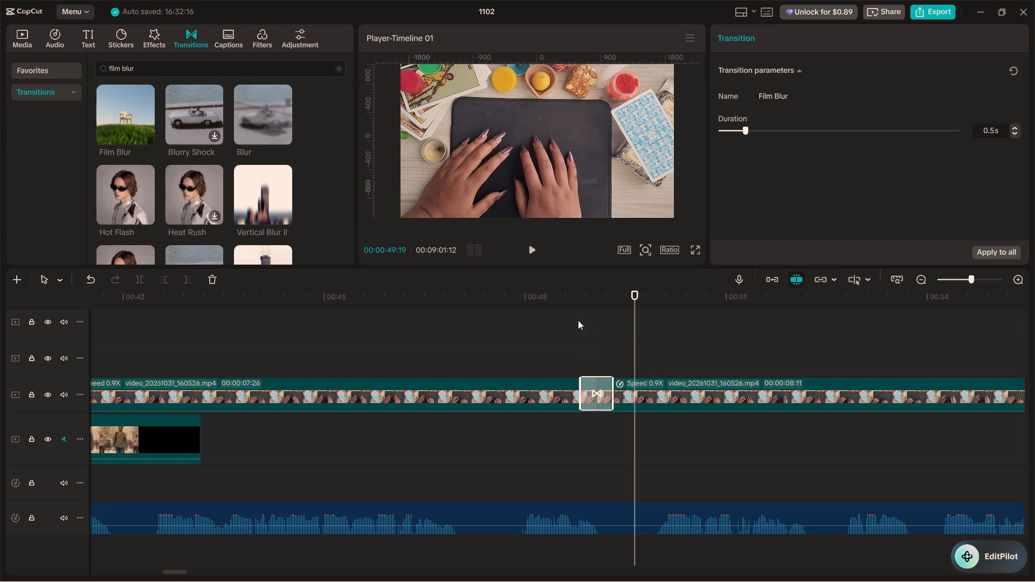
# Replace the Film Blur transition at the cut near 00:49 with the Hot Flash transition.
pyautogui.press('BackSpace')
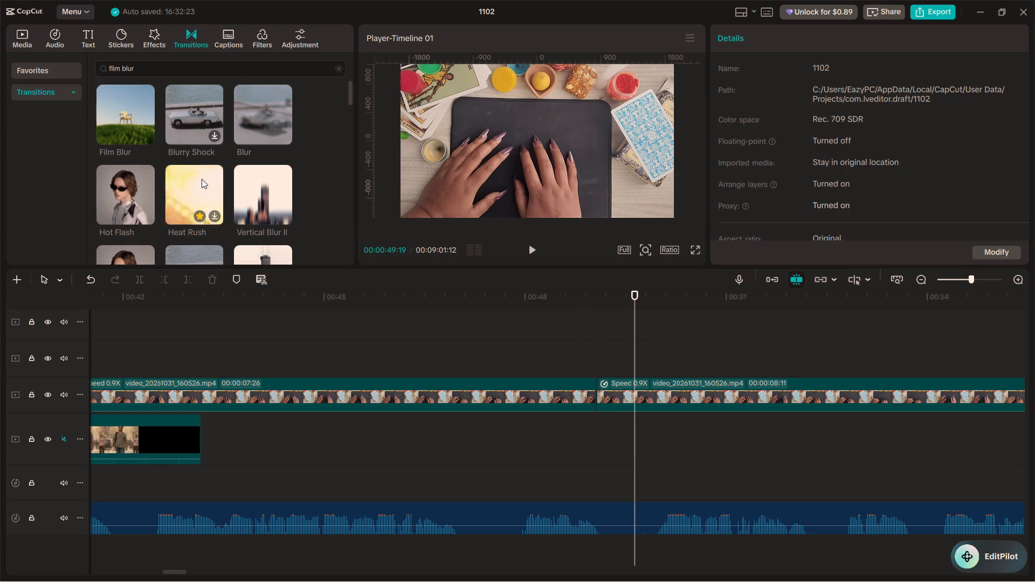
pyautogui.moveTo(110, 187); pyautogui.dragTo(114, 187)
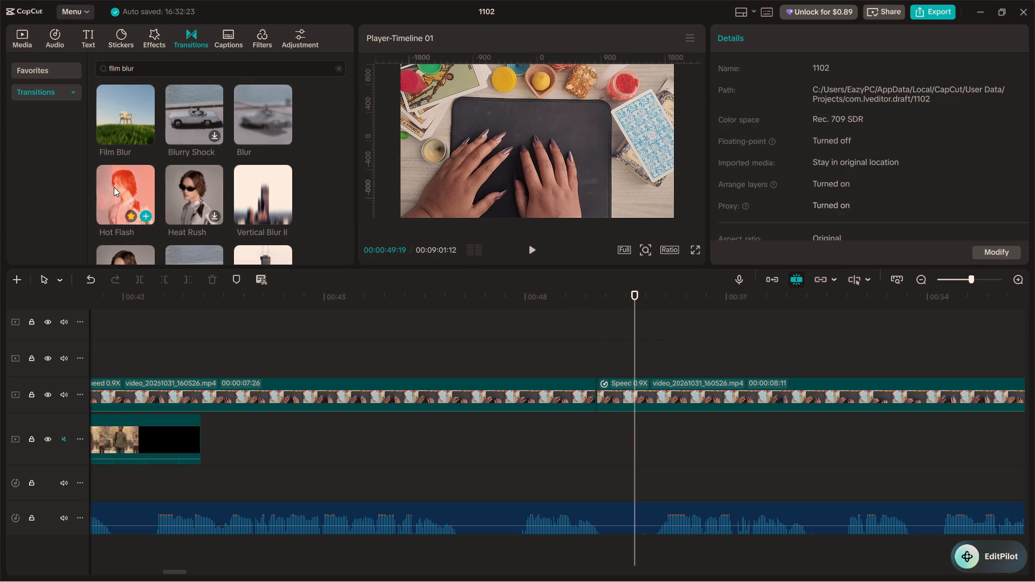
pyautogui.moveTo(114, 187); pyautogui.dragTo(553, 385)
pyautogui.click(541, 361)
pyautogui.click(508, 352)
pyautogui.press('space')
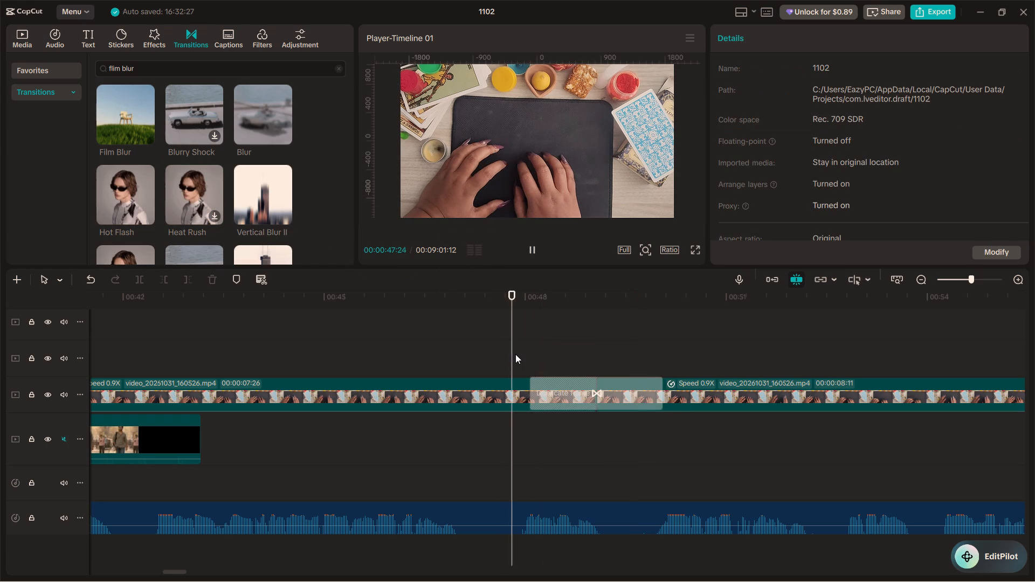
pyautogui.press('space')
# Set the duration of the Hot Flash transition between the hand clips to 0.5 s.
pyautogui.click(606, 379)
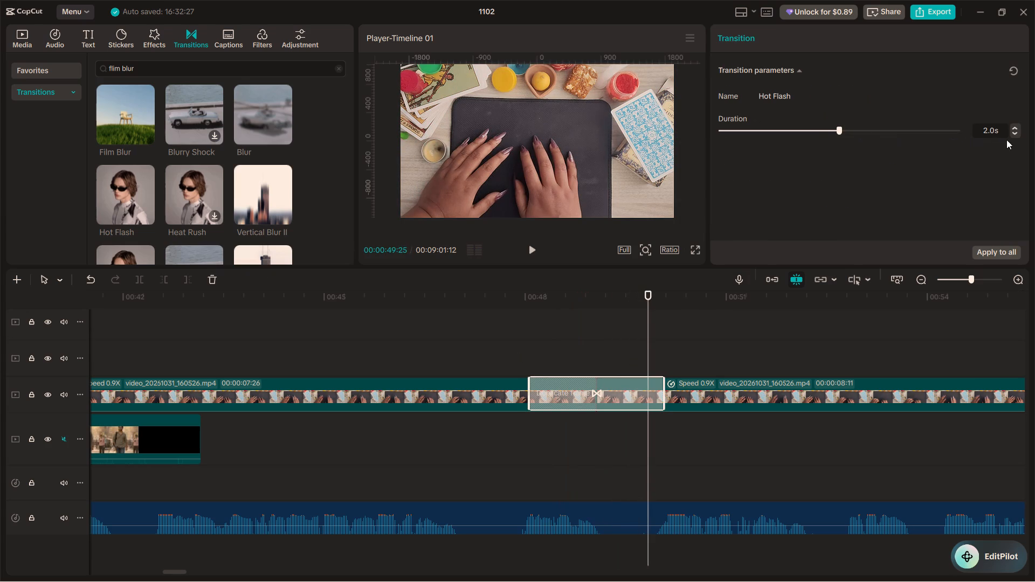
pyautogui.tripleClick(1011, 133)
pyautogui.tripleClick(1011, 133)
pyautogui.tripleClick(1011, 133)
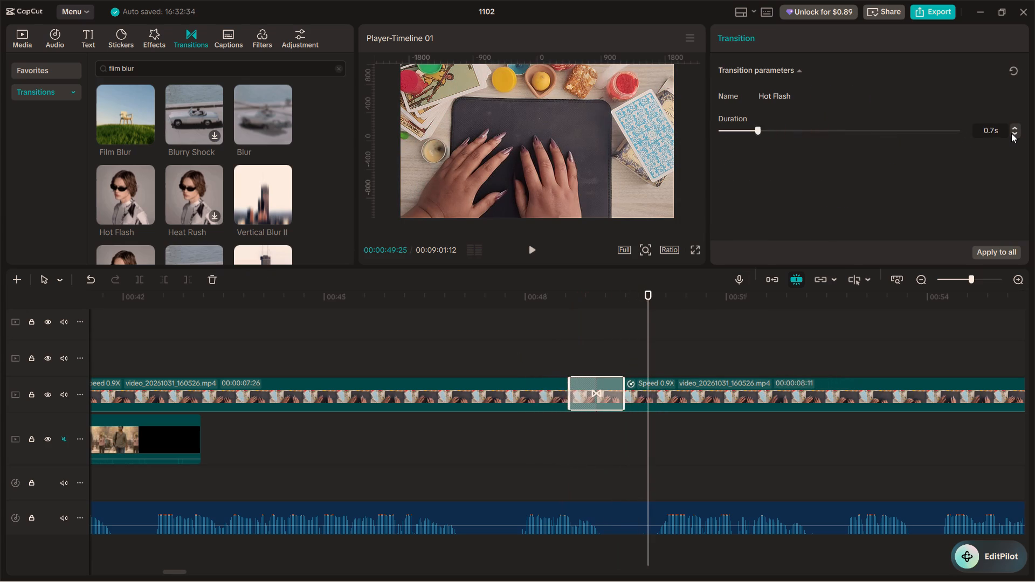
pyautogui.tripleClick(1011, 133)
pyautogui.click(1015, 128)
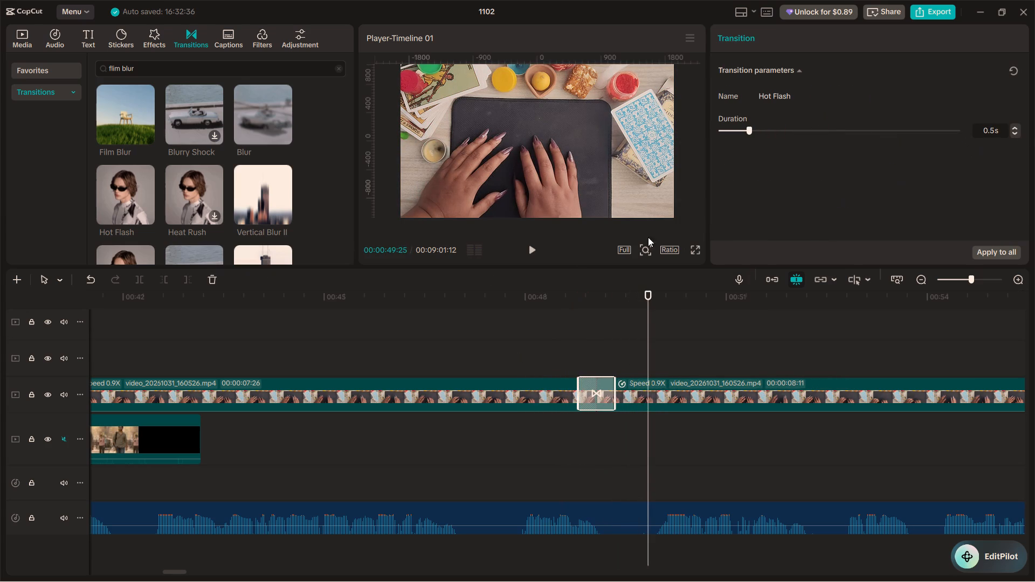
# Play the footage around the Hot Flash transition and the clip that follows it to review the result.
pyautogui.click(544, 352)
pyautogui.press('space')
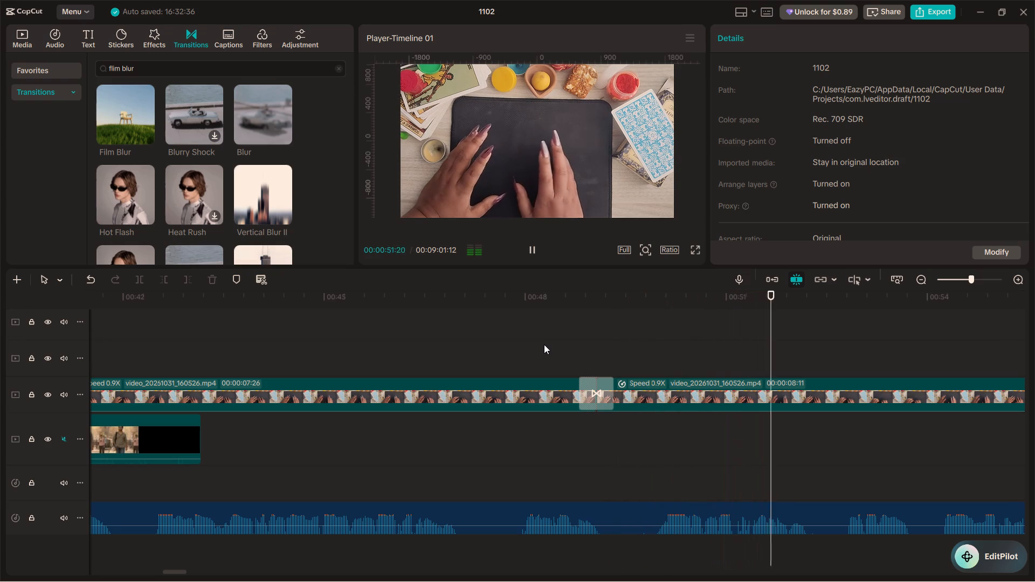
pyautogui.press('space')
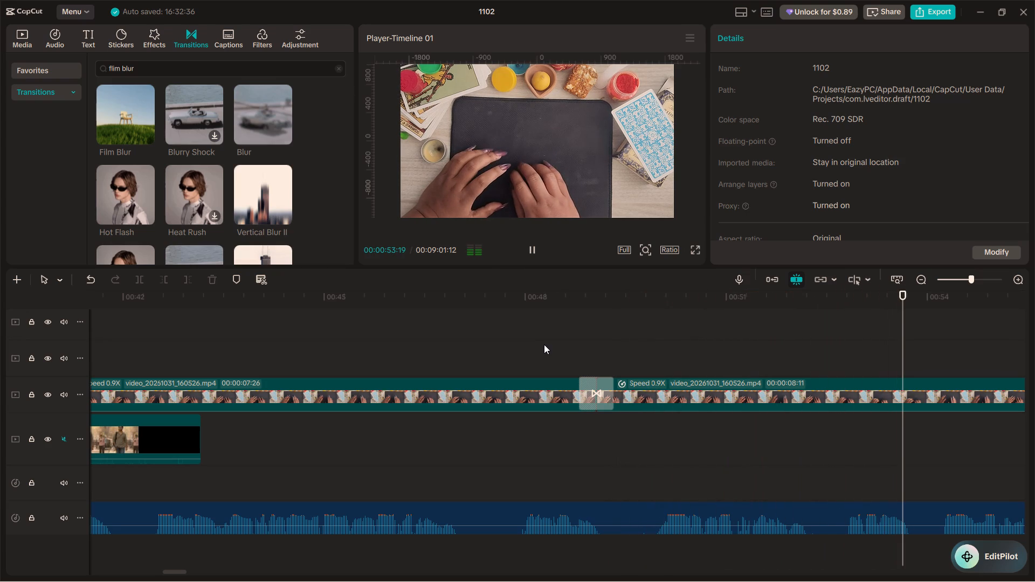
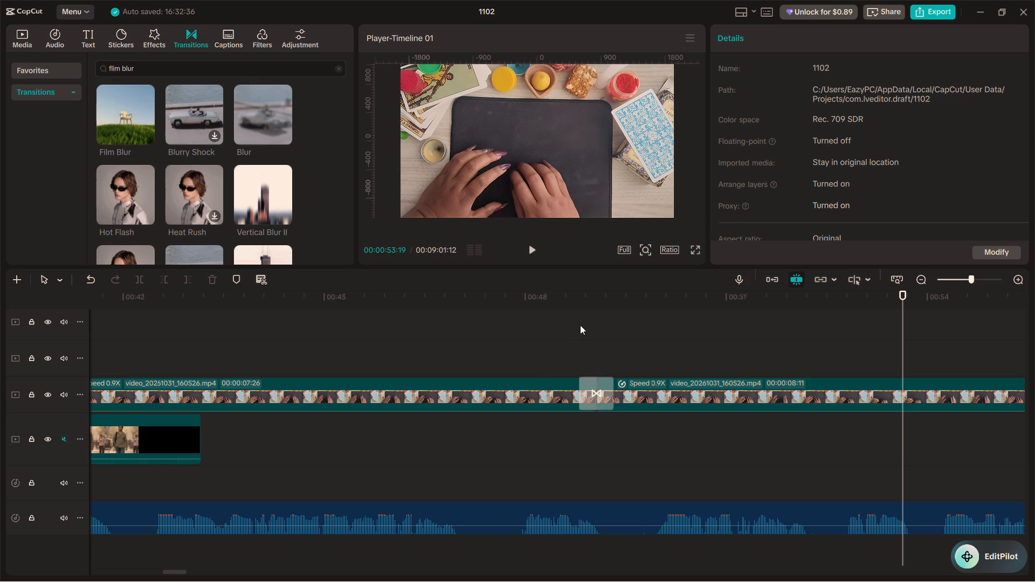
# Play the Hot Flash transition from about 00:48 and the cut to the hand clip near 00:57 to review them.
pyautogui.click(565, 301)
pyautogui.press('space')
pyautogui.press('space')
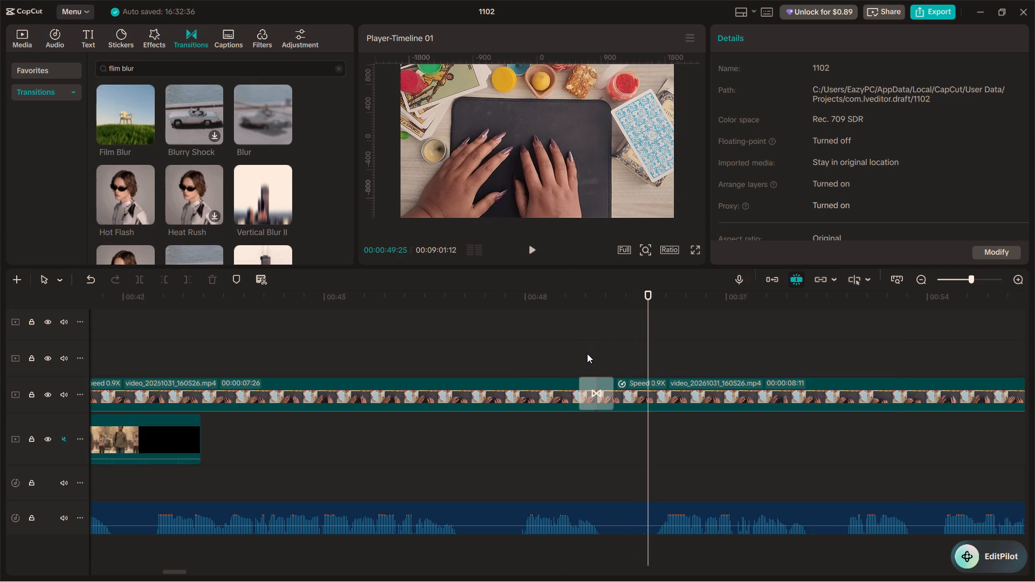
pyautogui.keyDown('ctrl'); pyautogui.scroll(-15, 584, 357); pyautogui.keyUp('ctrl')
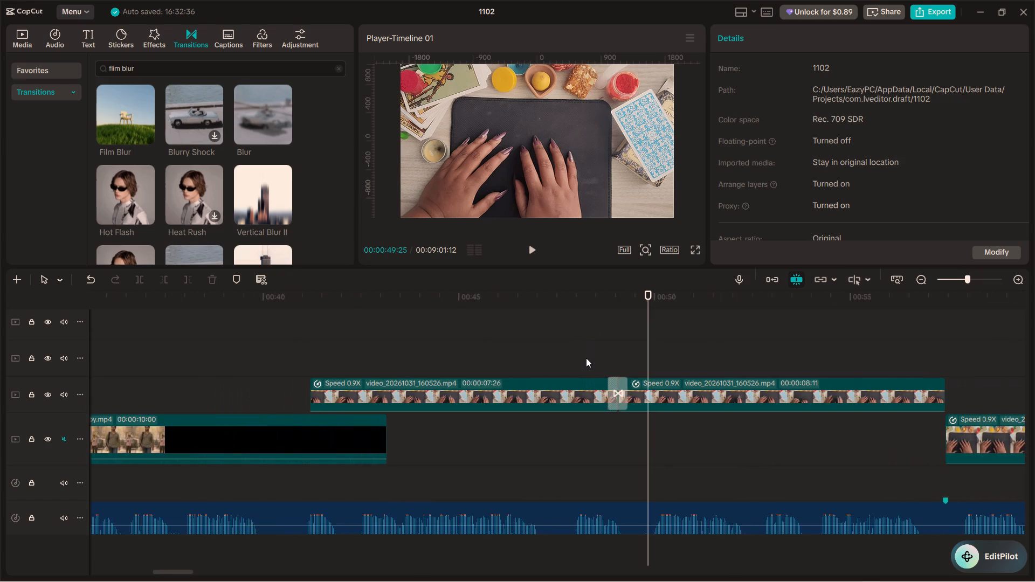
pyautogui.keyDown('ctrl'); pyautogui.scroll(-16, 586, 358); pyautogui.keyUp('ctrl')
pyautogui.press('space')
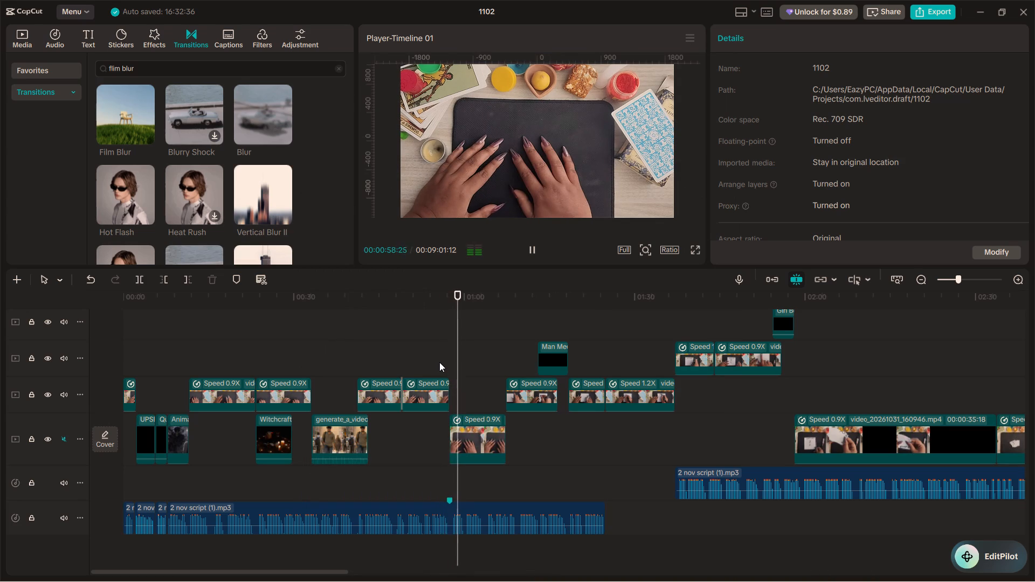
pyautogui.click(439, 362)
pyautogui.press('space')
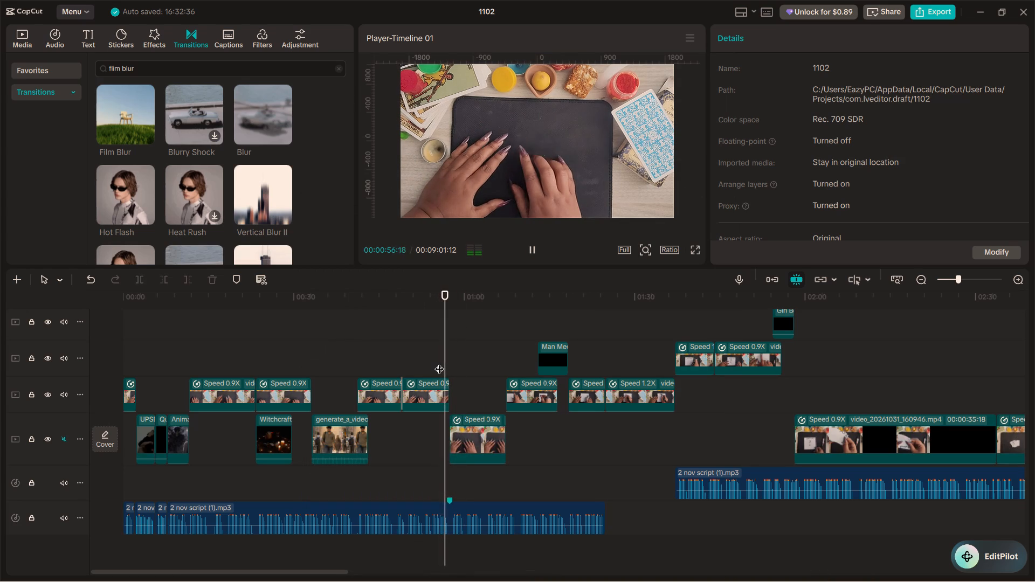
pyautogui.press('space')
# Apply the basic Fade In entrance animation to the hand clip that starts near 00:57.
pyautogui.click(479, 441)
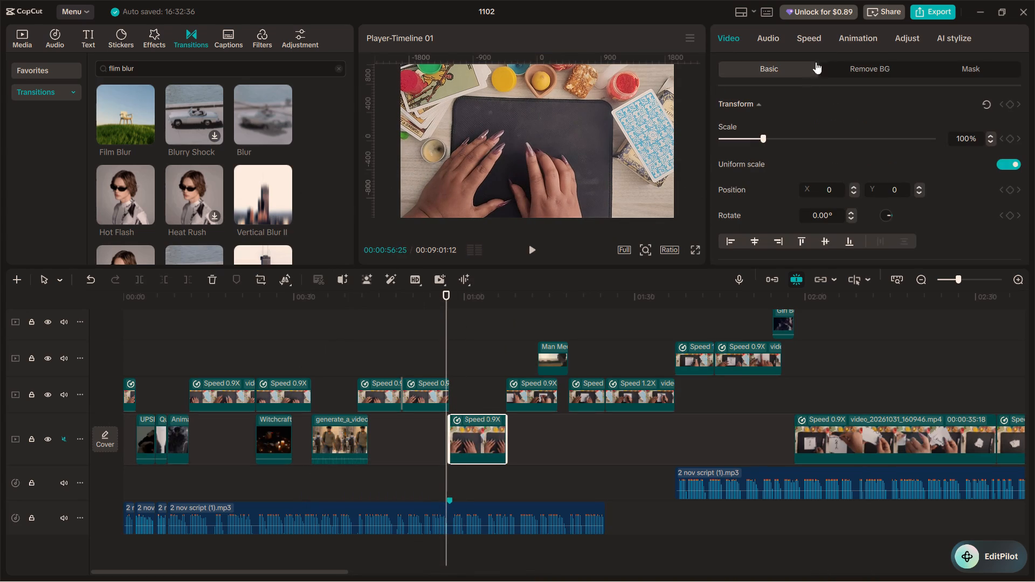
pyautogui.click(849, 37)
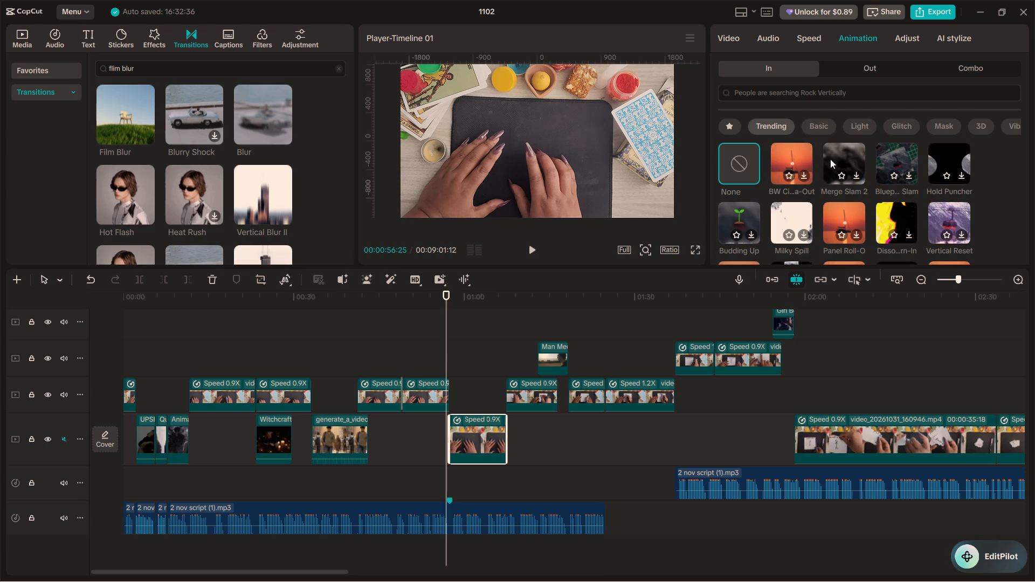
pyautogui.scroll(-2, 844, 193)
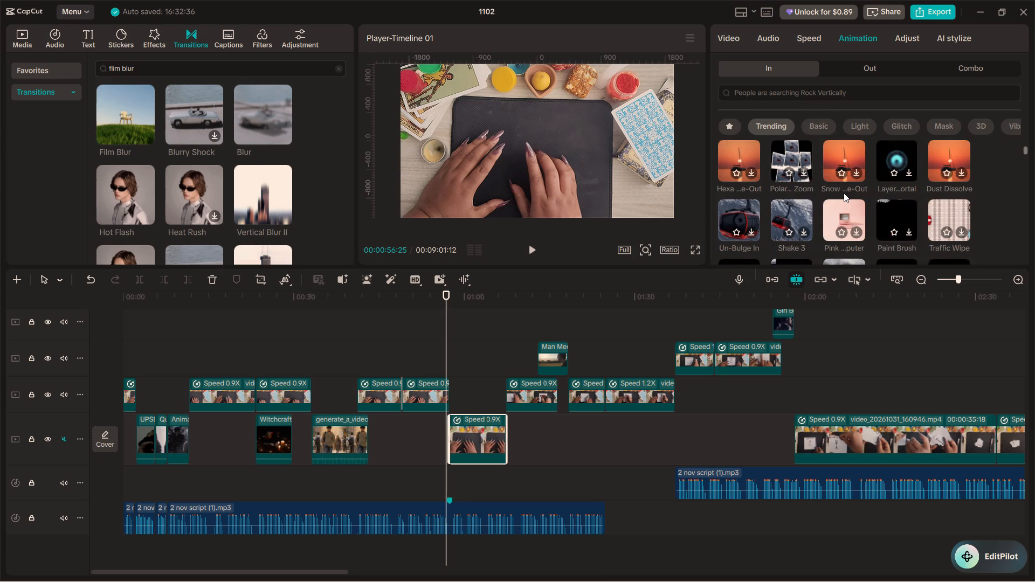
pyautogui.scroll(-1, 844, 193)
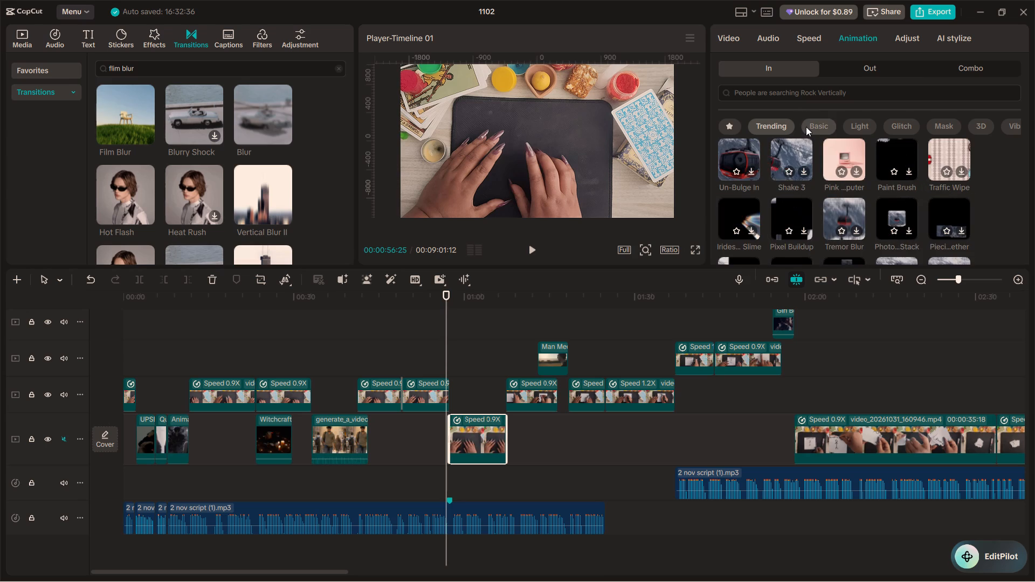
pyautogui.click(806, 127)
pyautogui.click(788, 156)
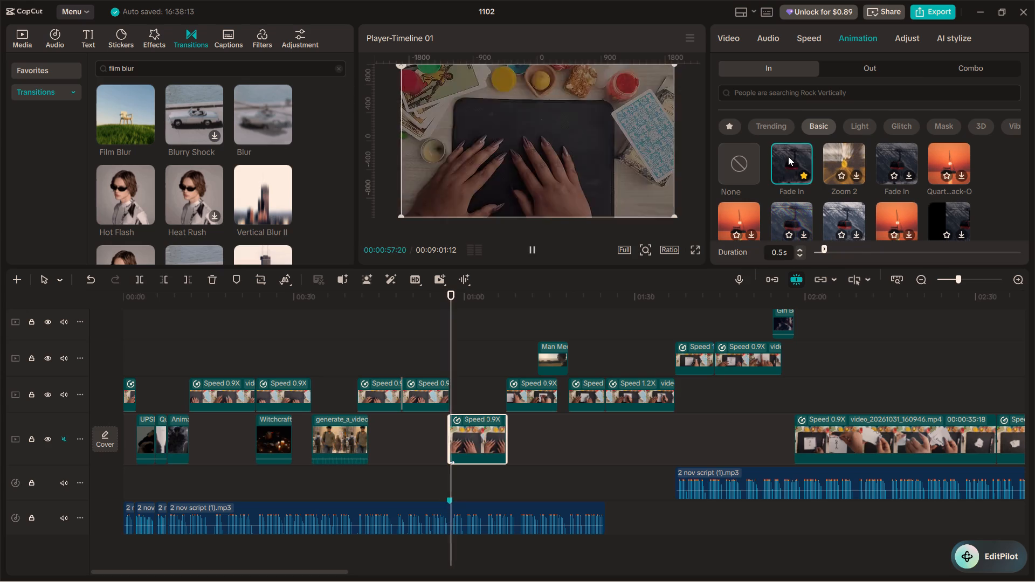
# Play the footage from about 00:50 to 01:20 to review the Fade In animation and the clips after it.
pyautogui.click(410, 347)
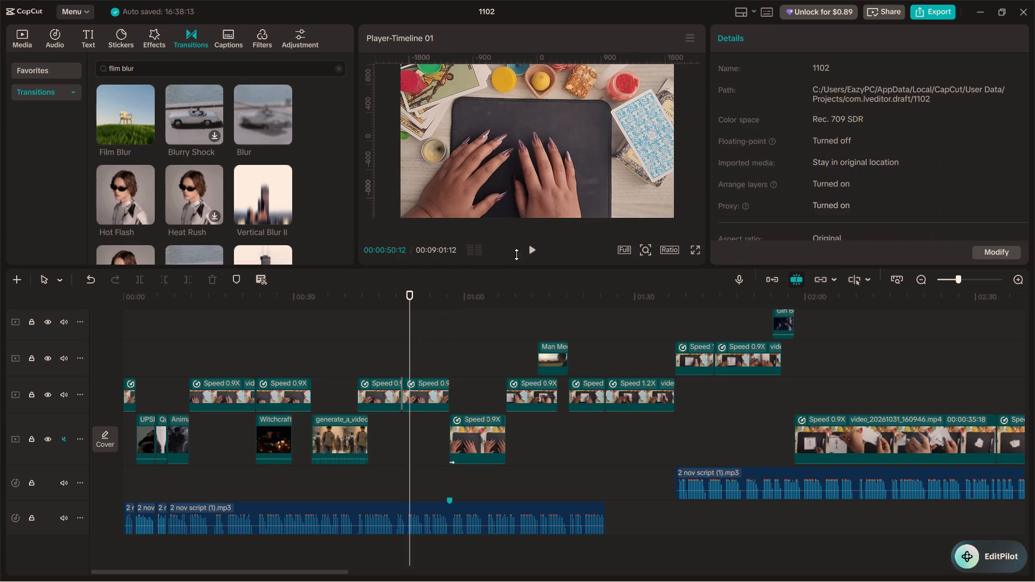
pyautogui.click(532, 250)
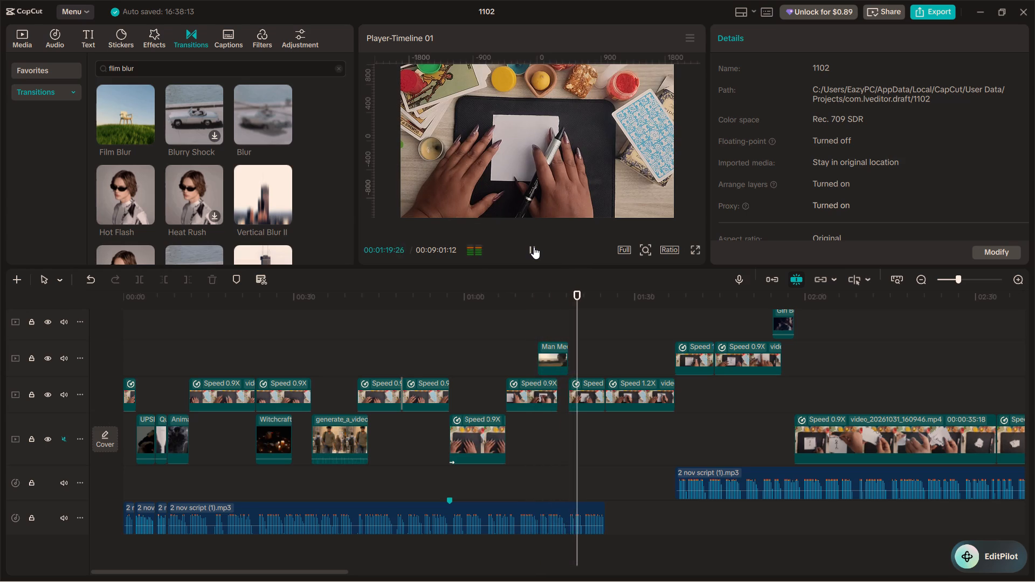
pyautogui.press('space')
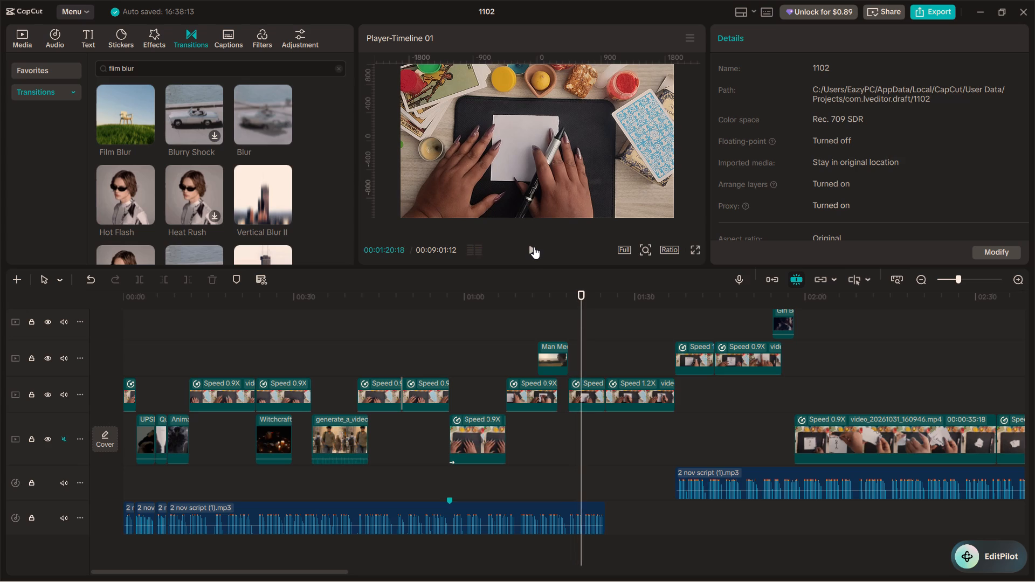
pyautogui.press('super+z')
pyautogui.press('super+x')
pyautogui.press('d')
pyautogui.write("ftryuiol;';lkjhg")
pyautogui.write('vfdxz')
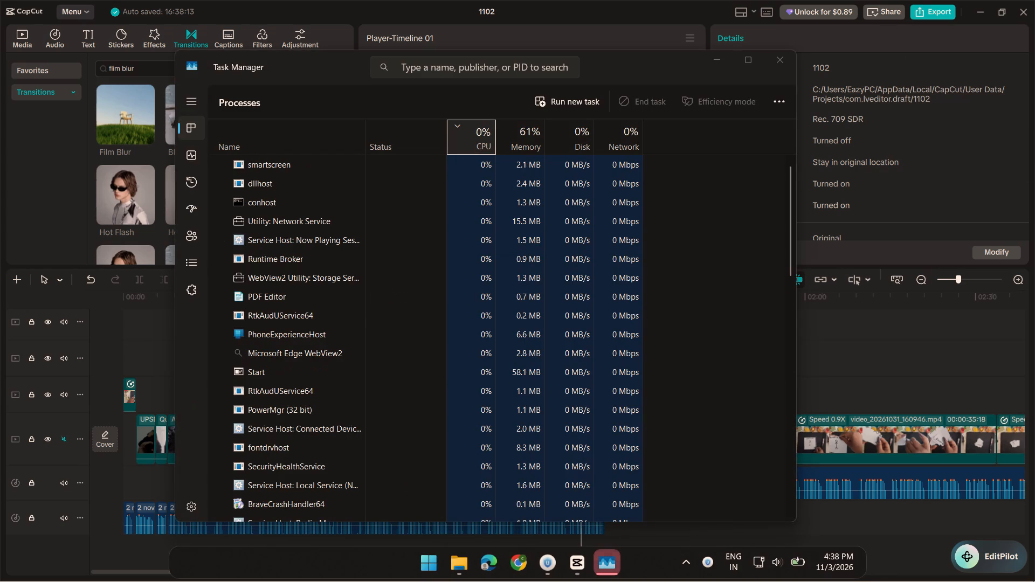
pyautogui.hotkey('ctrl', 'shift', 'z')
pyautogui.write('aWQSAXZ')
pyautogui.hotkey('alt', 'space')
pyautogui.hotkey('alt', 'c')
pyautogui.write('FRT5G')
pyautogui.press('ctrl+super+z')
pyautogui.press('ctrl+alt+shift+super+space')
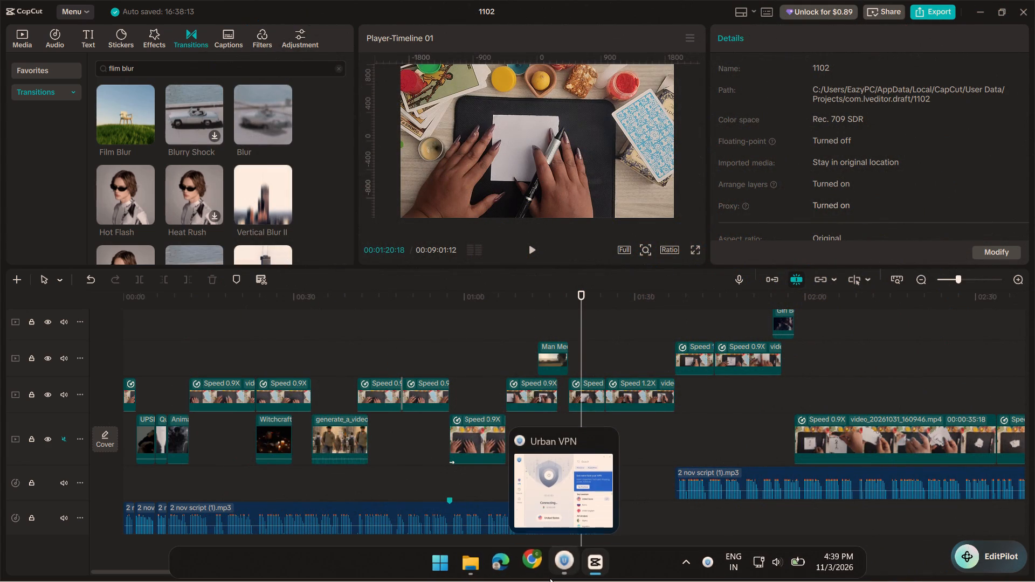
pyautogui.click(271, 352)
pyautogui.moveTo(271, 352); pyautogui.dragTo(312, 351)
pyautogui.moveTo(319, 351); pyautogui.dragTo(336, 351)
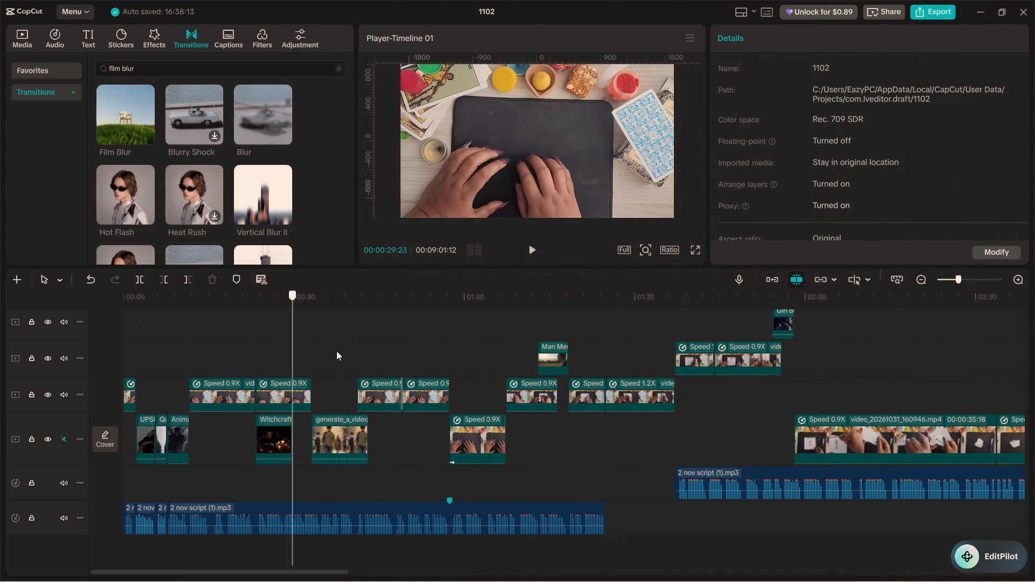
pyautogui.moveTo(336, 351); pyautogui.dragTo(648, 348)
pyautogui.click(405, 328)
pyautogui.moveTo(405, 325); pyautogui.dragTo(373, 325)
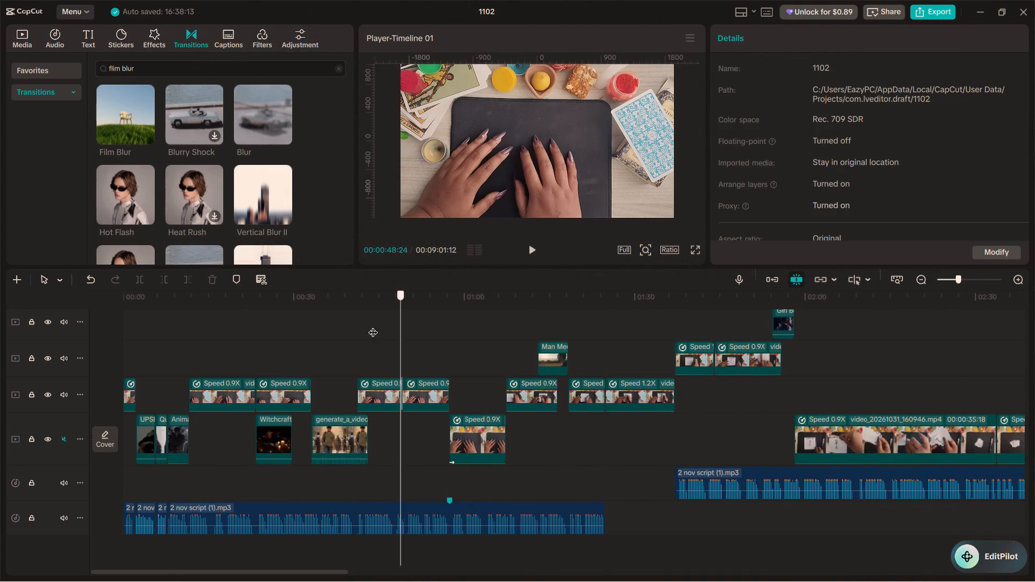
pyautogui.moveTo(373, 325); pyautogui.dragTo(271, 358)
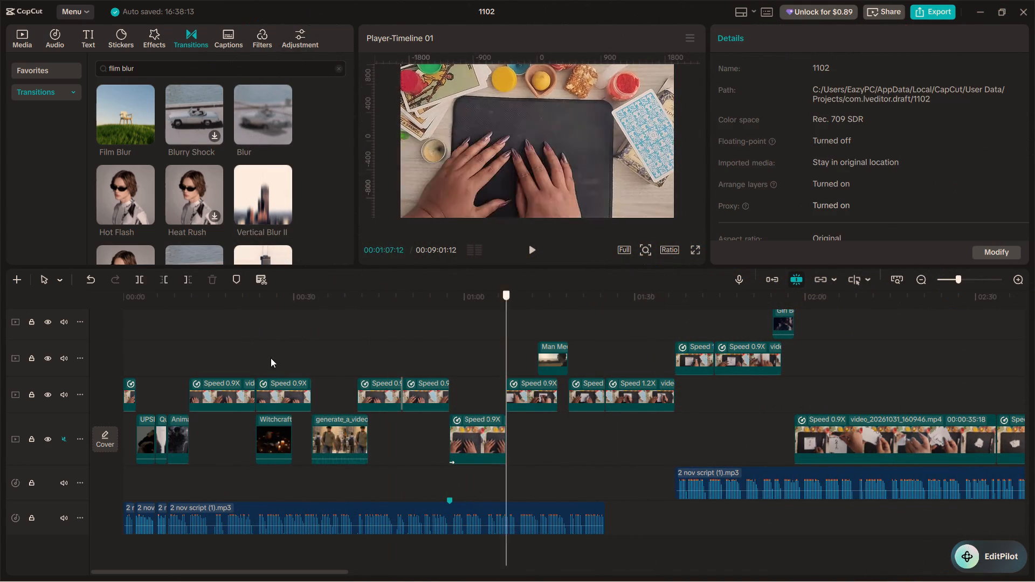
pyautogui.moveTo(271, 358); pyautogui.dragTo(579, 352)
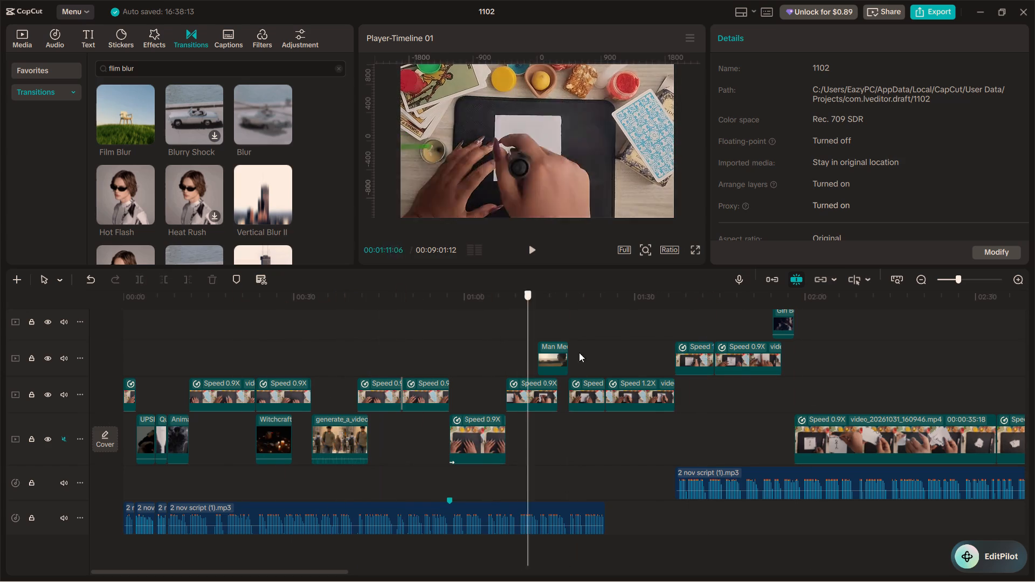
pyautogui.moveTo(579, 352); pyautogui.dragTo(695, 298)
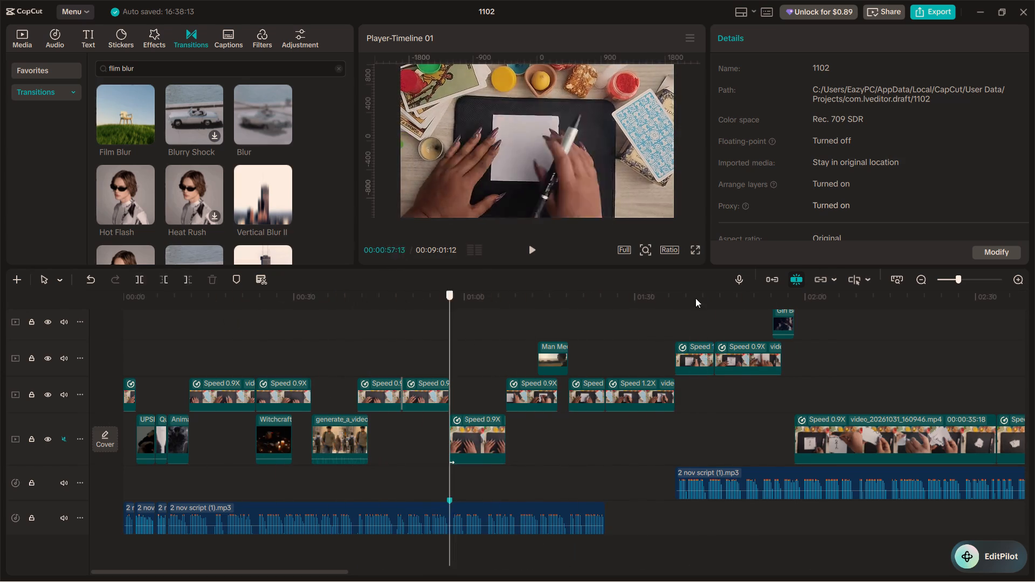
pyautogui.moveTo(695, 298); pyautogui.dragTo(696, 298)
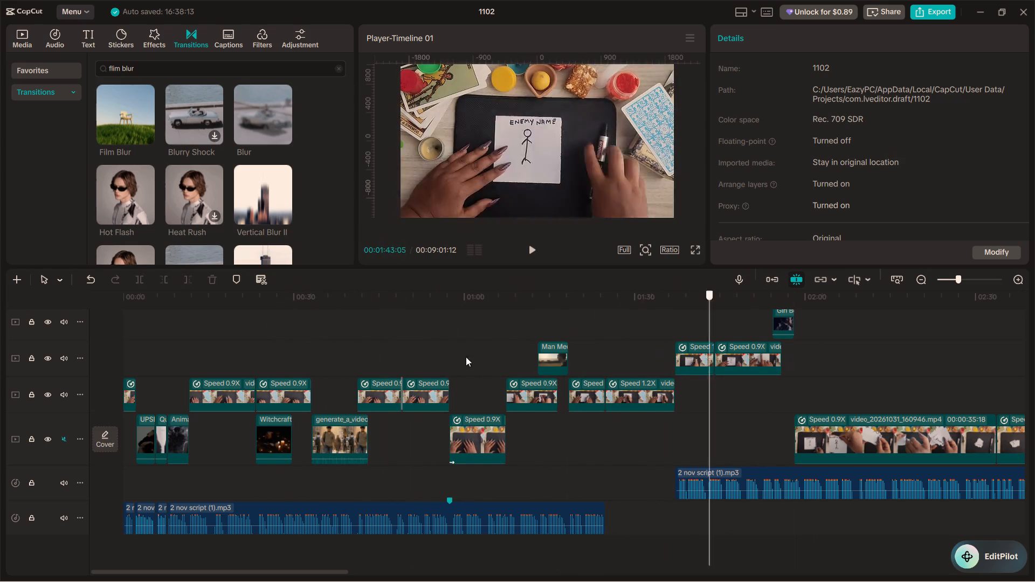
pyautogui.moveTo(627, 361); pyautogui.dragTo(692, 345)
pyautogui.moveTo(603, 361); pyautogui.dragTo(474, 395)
# Play the footage around the Witchcraft clip, between about 00:21 and 00:33, to check which clips appear in the preview.
pyautogui.click(602, 318)
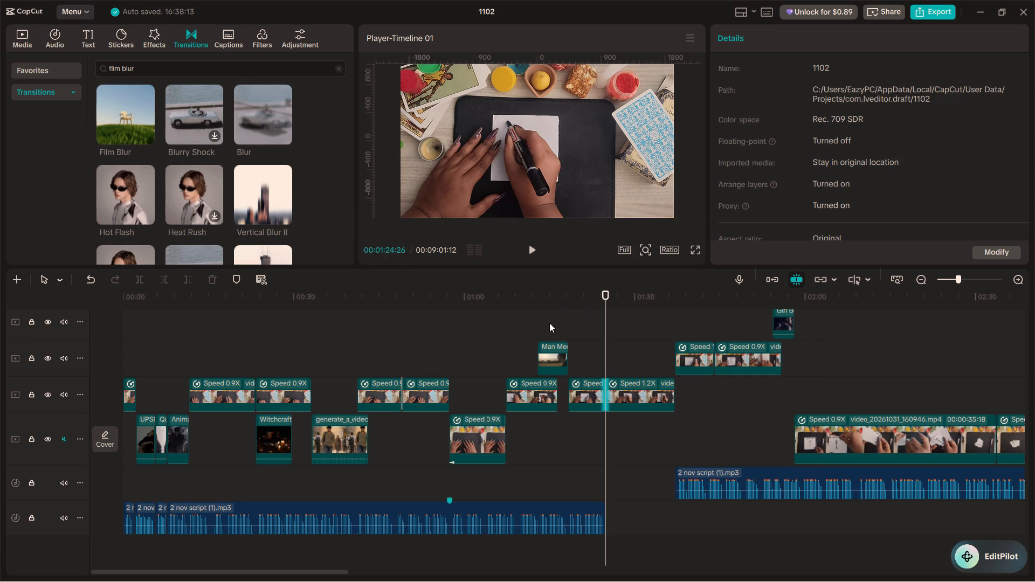
pyautogui.click(530, 318)
pyautogui.moveTo(527, 304); pyautogui.dragTo(521, 302)
pyautogui.moveTo(406, 317); pyautogui.dragTo(340, 324)
pyautogui.click(328, 322)
pyautogui.click(312, 321)
pyautogui.click(306, 317)
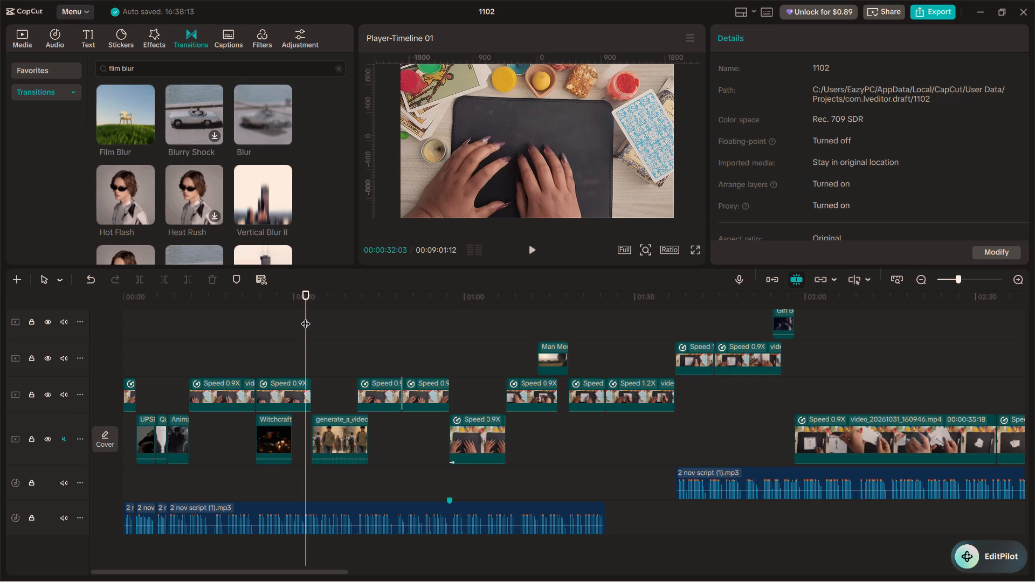
pyautogui.press('space')
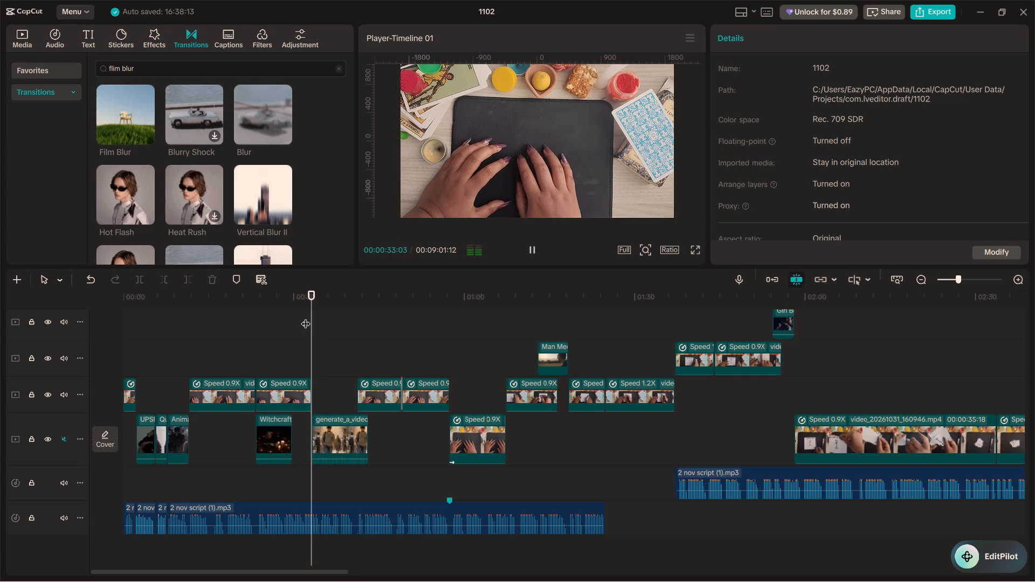
pyautogui.click(240, 336)
pyautogui.press('space')
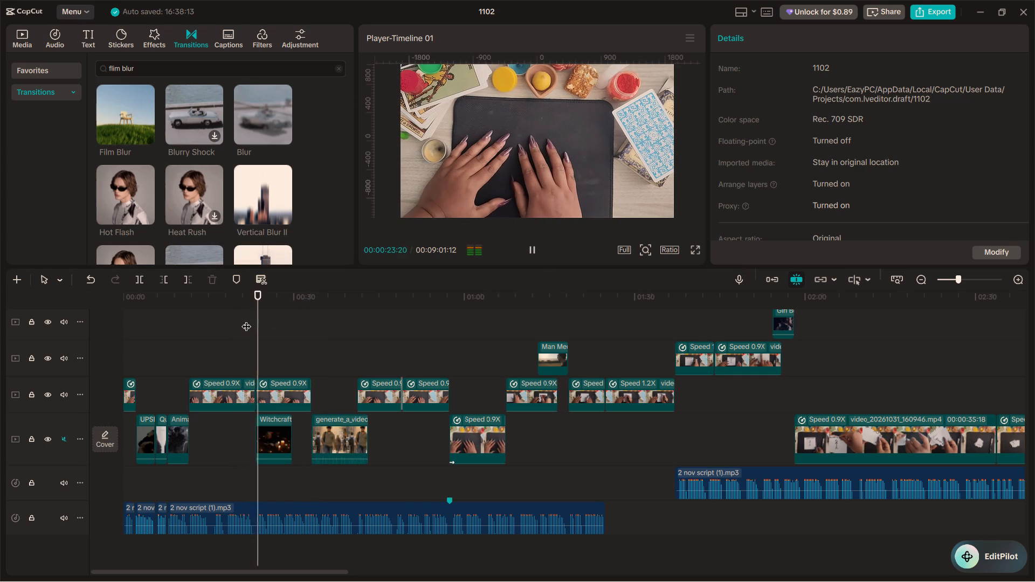
pyautogui.click(239, 352)
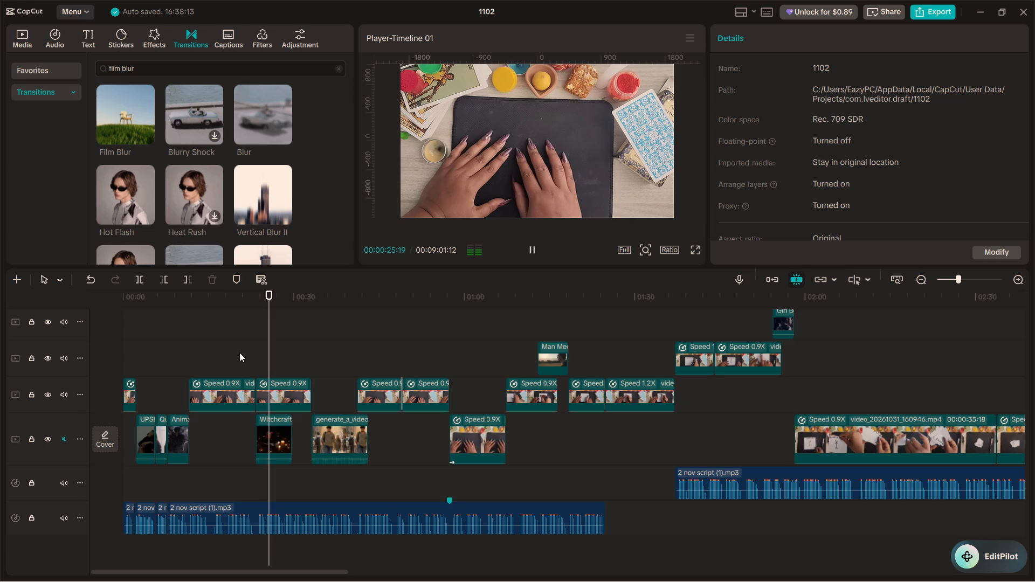
pyautogui.press('space')
pyautogui.press('space')
# Move the Witchcraft clip near 00:23 straight up to a new video track above the hand clips, keeping its start time.
pyautogui.moveTo(271, 426); pyautogui.dragTo(270, 363)
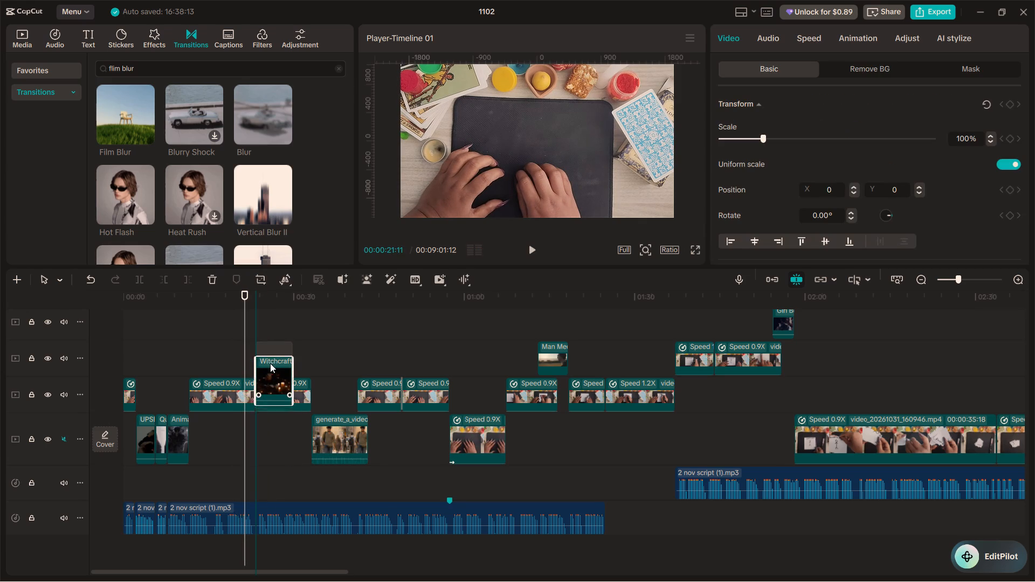
pyautogui.moveTo(270, 363); pyautogui.dragTo(270, 342)
pyautogui.click(230, 369)
pyautogui.press('space')
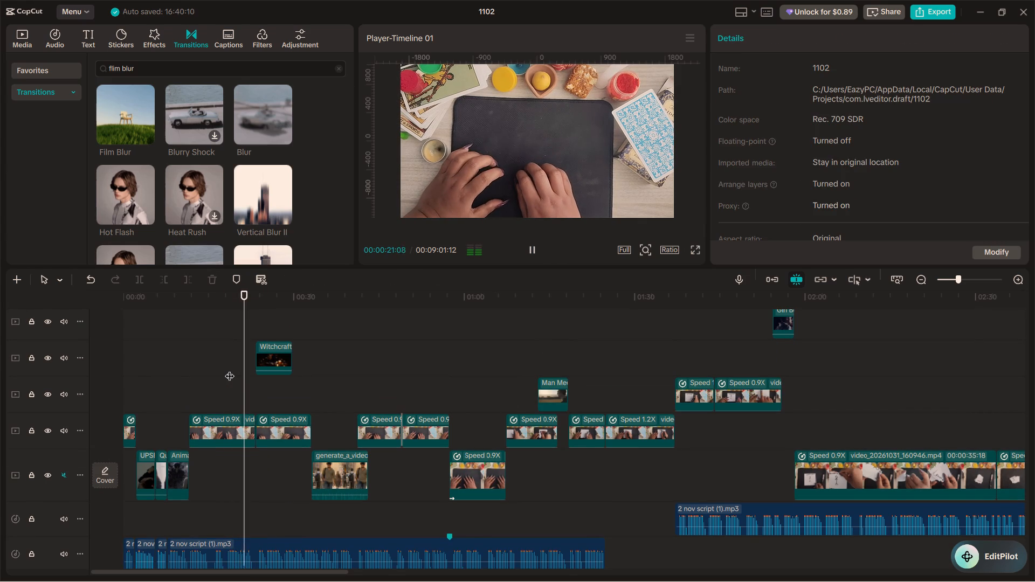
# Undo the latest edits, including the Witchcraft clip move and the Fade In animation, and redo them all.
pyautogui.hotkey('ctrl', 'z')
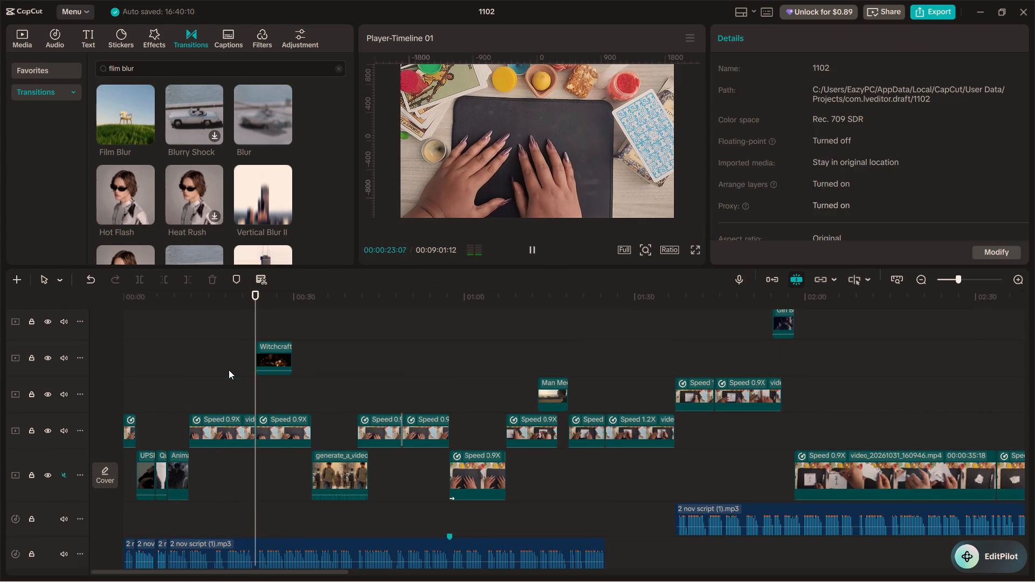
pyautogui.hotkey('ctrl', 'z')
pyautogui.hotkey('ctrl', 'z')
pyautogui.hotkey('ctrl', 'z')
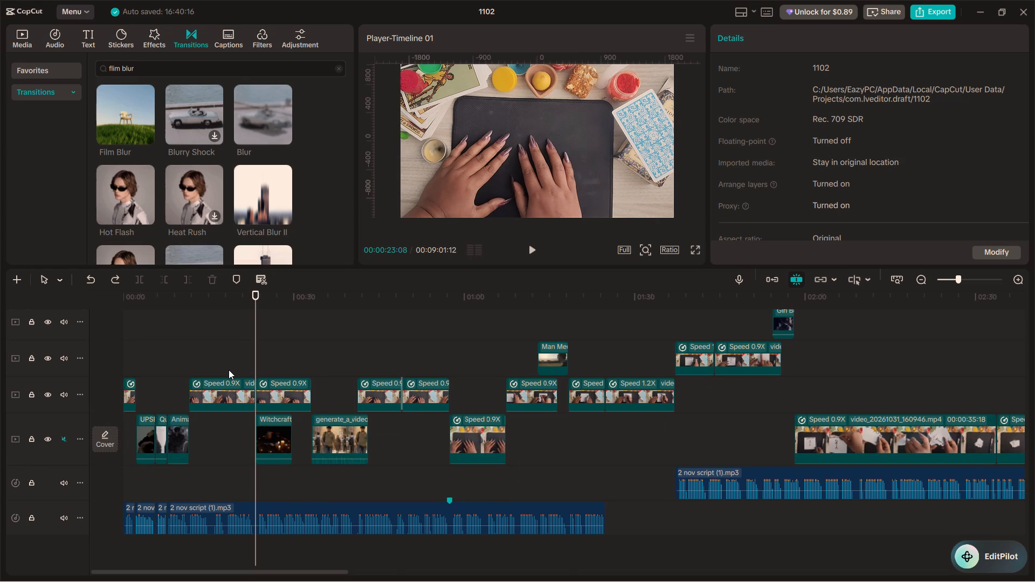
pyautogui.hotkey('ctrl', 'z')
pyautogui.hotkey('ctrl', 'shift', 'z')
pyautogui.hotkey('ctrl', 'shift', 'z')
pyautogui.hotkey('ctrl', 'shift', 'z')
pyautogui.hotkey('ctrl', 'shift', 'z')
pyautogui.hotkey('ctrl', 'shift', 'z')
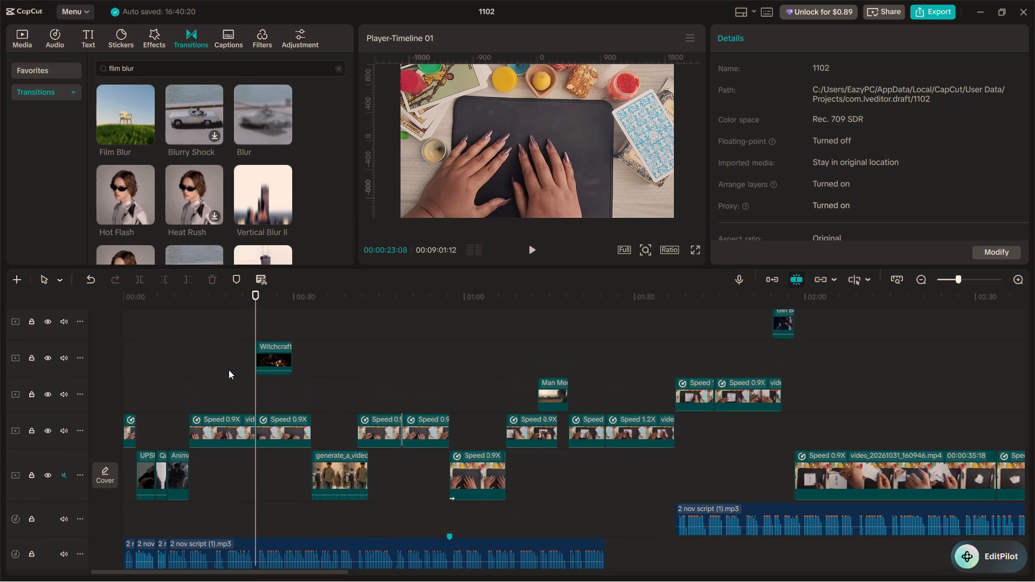
# Play the footage from about 00:23 to 00:37, and again from about 00:20, to check the Witchcraft overlay in the preview.
pyautogui.press('space')
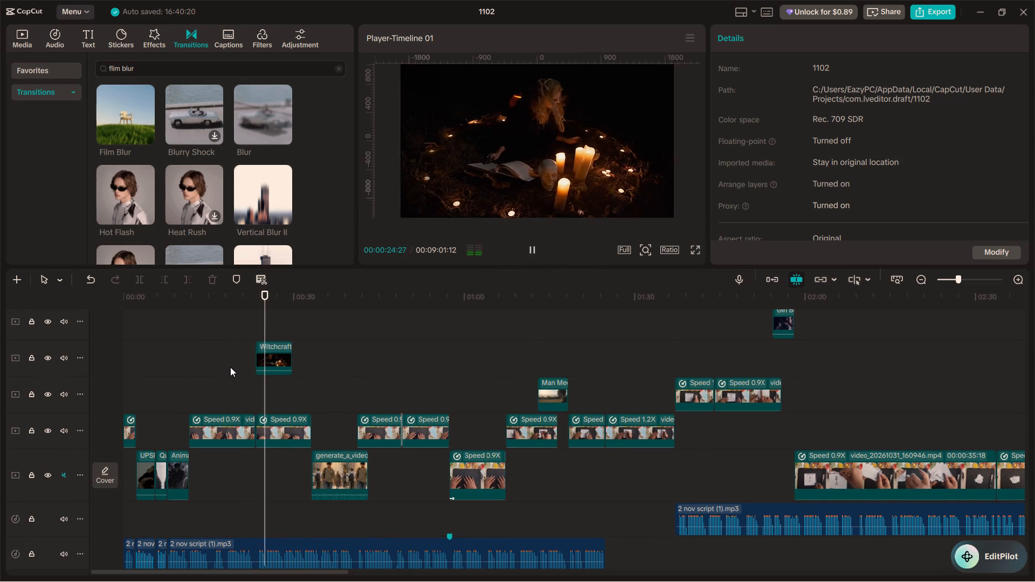
pyautogui.scroll(8, 236, 376)
pyautogui.scroll(-4, 237, 376)
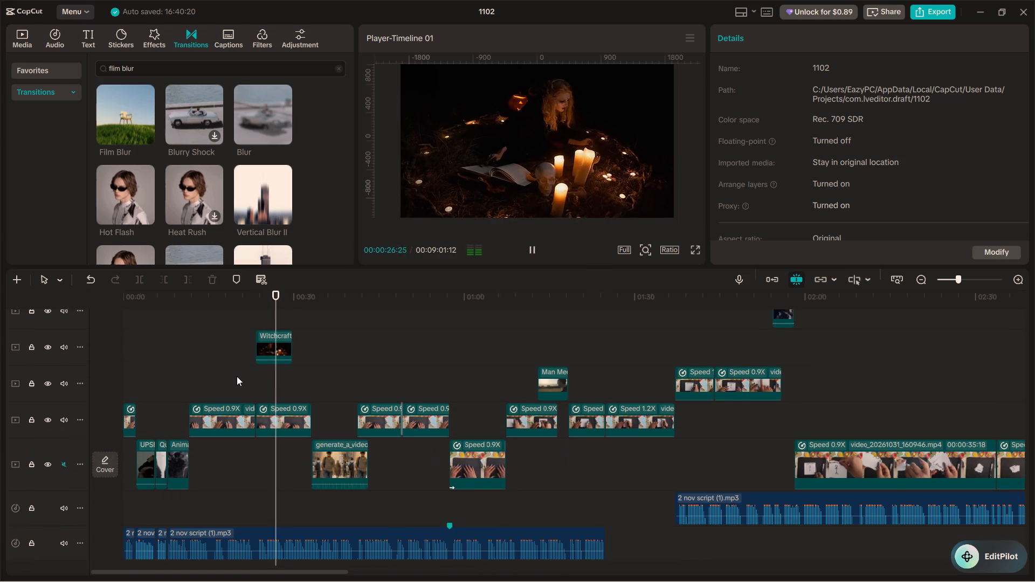
pyautogui.scroll(-5, 237, 376)
pyautogui.scroll(8, 238, 375)
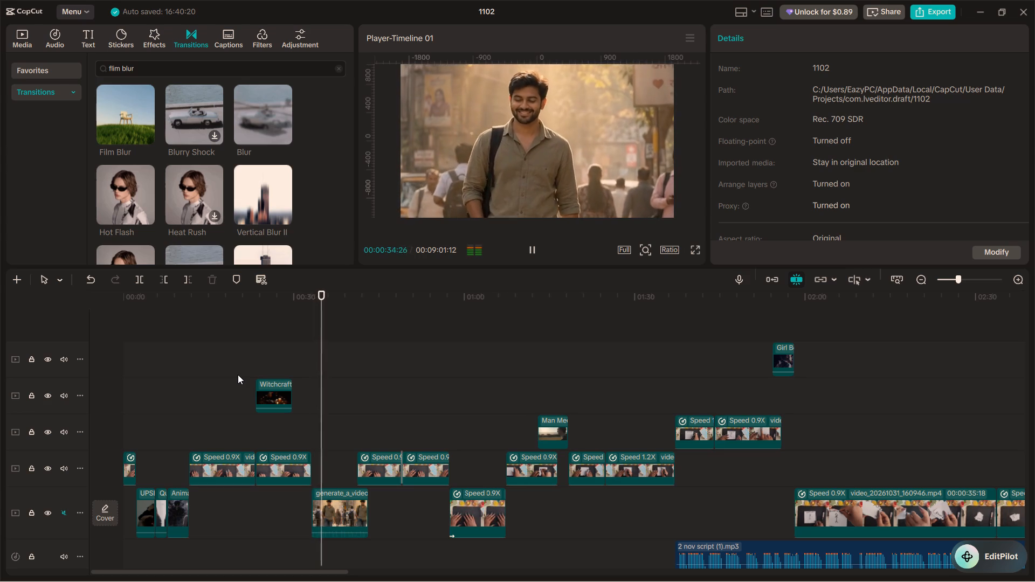
pyautogui.scroll(-3, 239, 378)
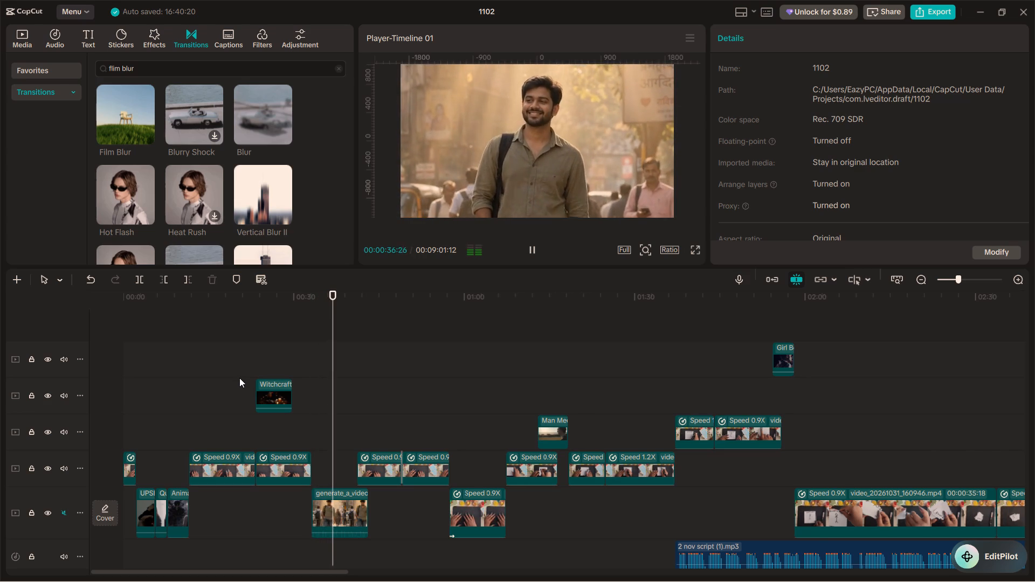
pyautogui.scroll(-4, 239, 378)
pyautogui.click(238, 360)
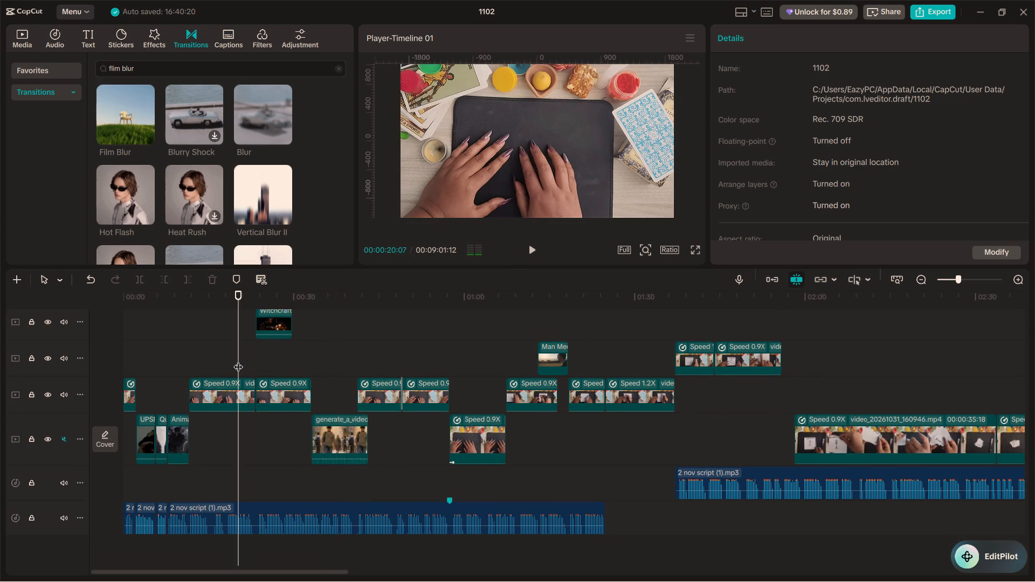
pyautogui.press('space')
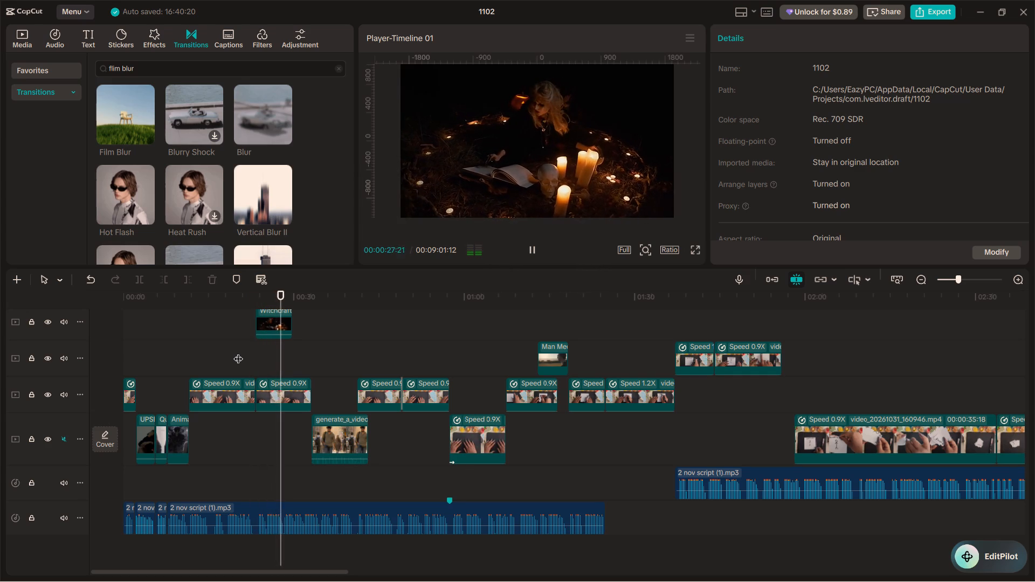
pyautogui.press('space')
# Extend the end of the Witchcraft clip to about 00:33, in line with the end of the hand clip beneath it.
pyautogui.click(281, 325)
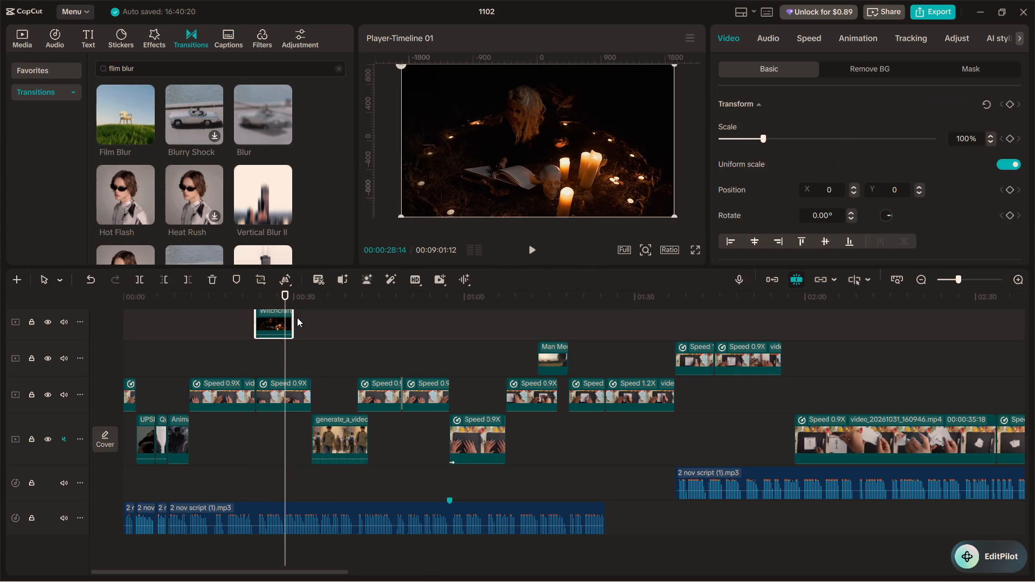
pyautogui.moveTo(295, 317); pyautogui.dragTo(300, 317)
pyautogui.press('space')
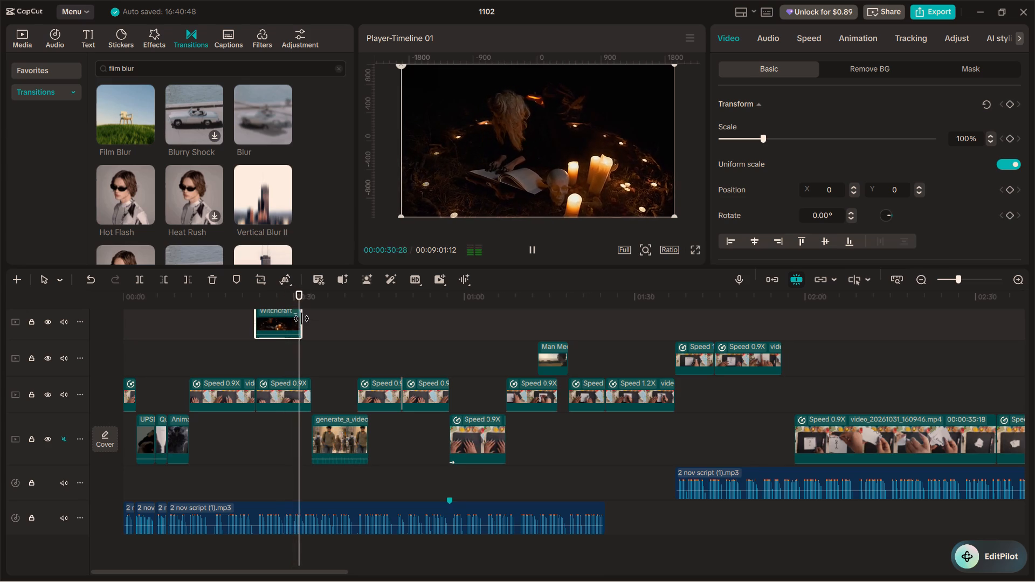
pyautogui.moveTo(301, 318); pyautogui.dragTo(308, 319)
# Play the footage after the extended Witchcraft clip to about 00:46, and move the playhead on to about 00:52.
pyautogui.press('space')
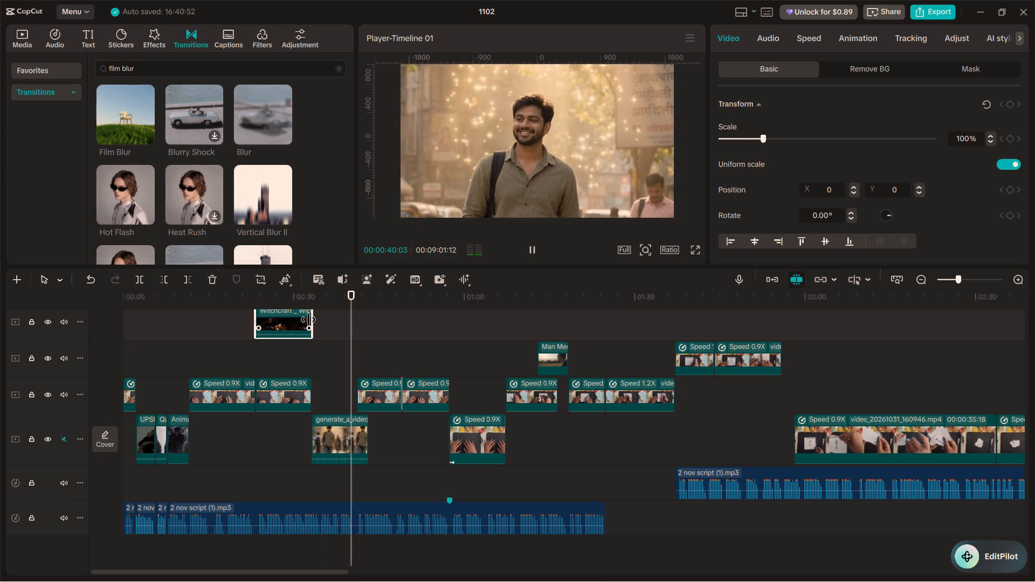
pyautogui.click(272, 348)
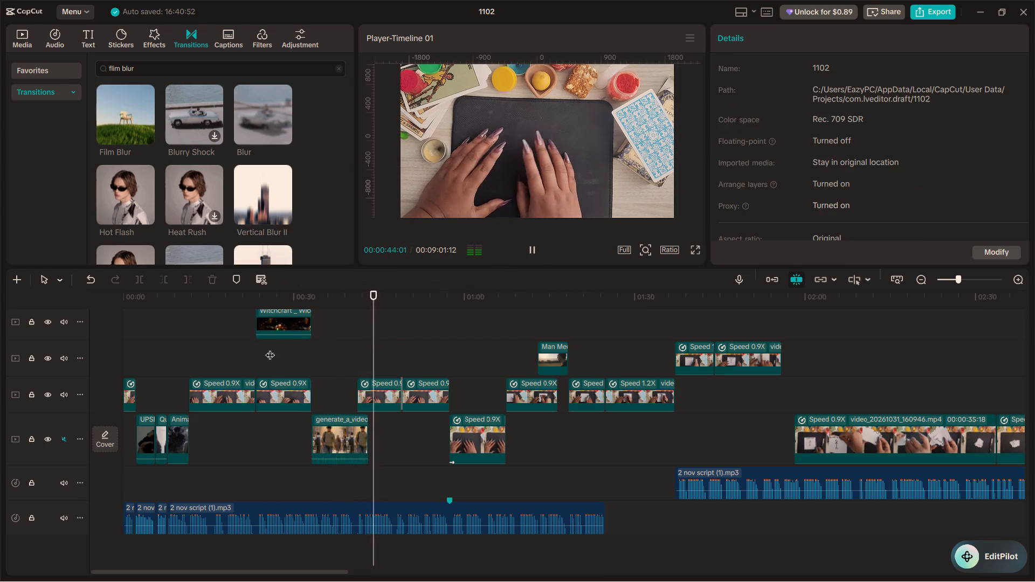
pyautogui.press('space')
pyautogui.click(299, 320)
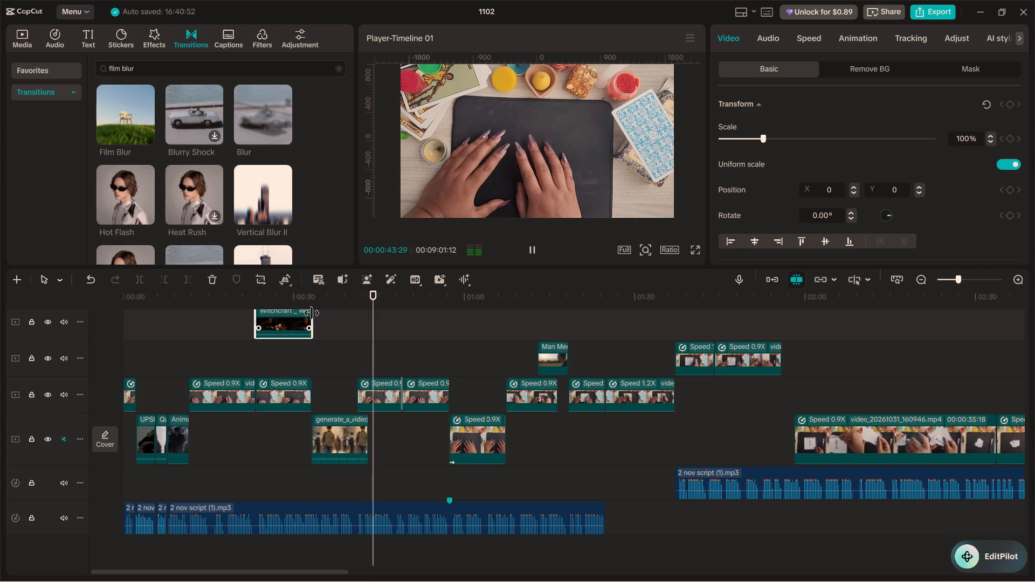
pyautogui.click(532, 245)
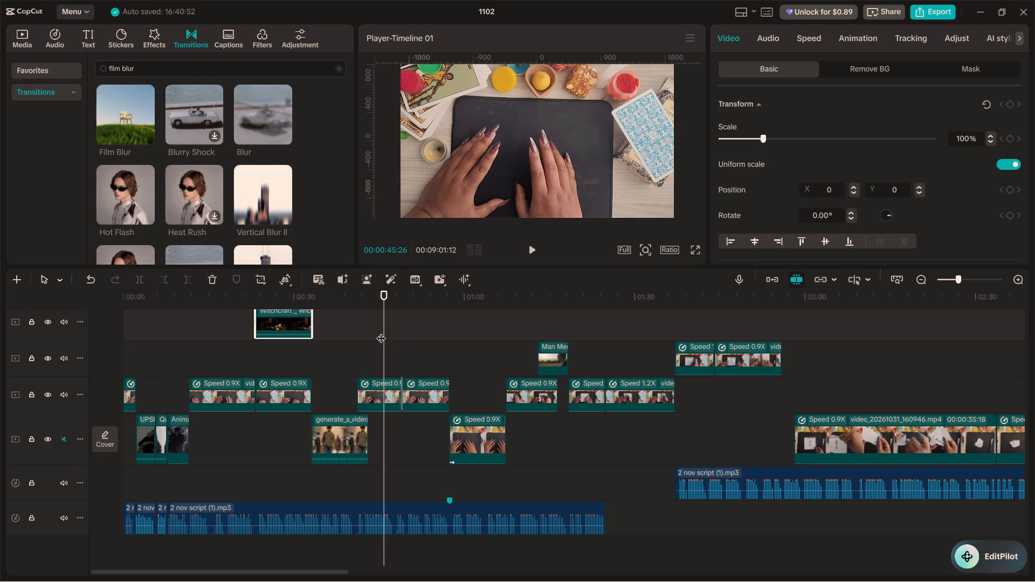
pyautogui.moveTo(381, 331); pyautogui.dragTo(418, 327)
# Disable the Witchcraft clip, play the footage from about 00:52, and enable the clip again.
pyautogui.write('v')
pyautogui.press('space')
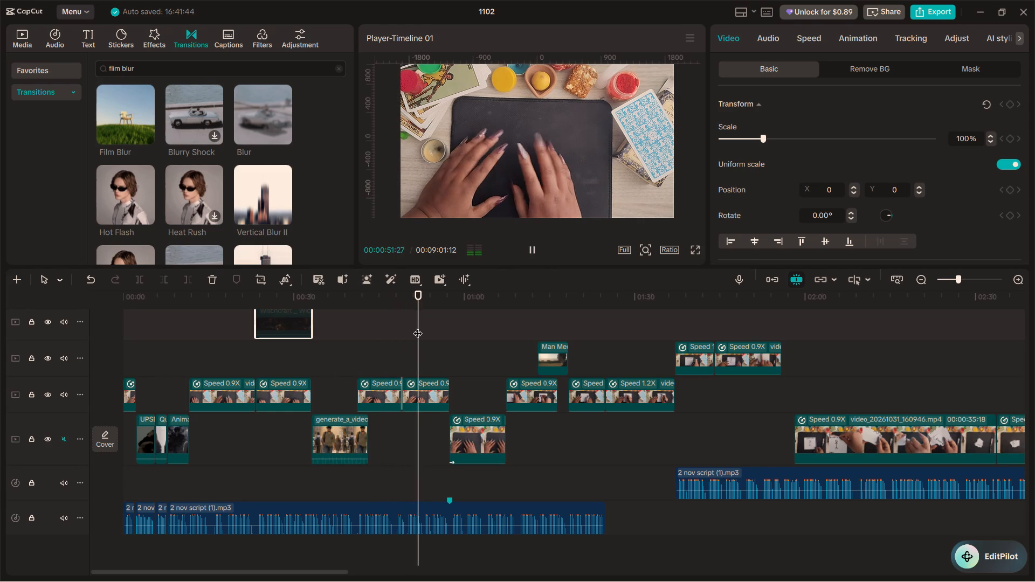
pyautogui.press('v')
# Play the hand clips up to about 01:00, and replay them briefly from about 00:51.
pyautogui.keyDown('ctrl'); pyautogui.scroll(-7, 263, 338); pyautogui.keyUp('ctrl')
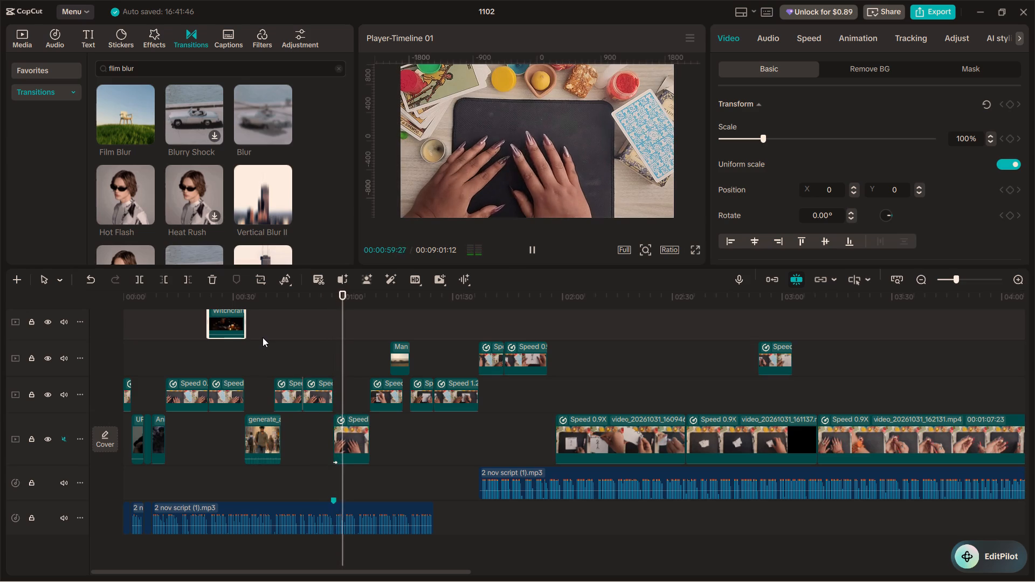
pyautogui.press('space')
pyautogui.click(348, 429)
pyautogui.click(310, 361)
pyautogui.press('space')
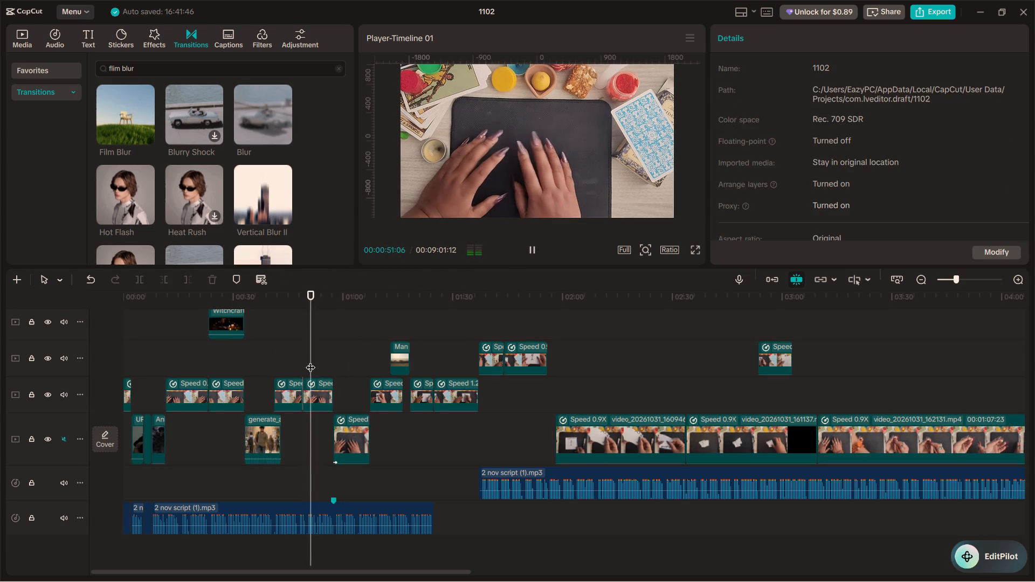
pyautogui.press('space')
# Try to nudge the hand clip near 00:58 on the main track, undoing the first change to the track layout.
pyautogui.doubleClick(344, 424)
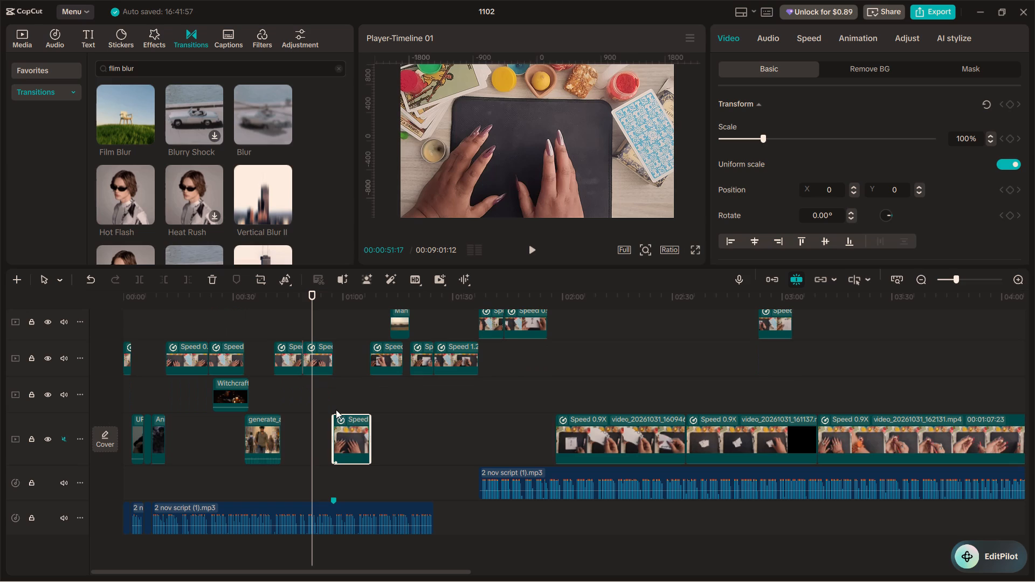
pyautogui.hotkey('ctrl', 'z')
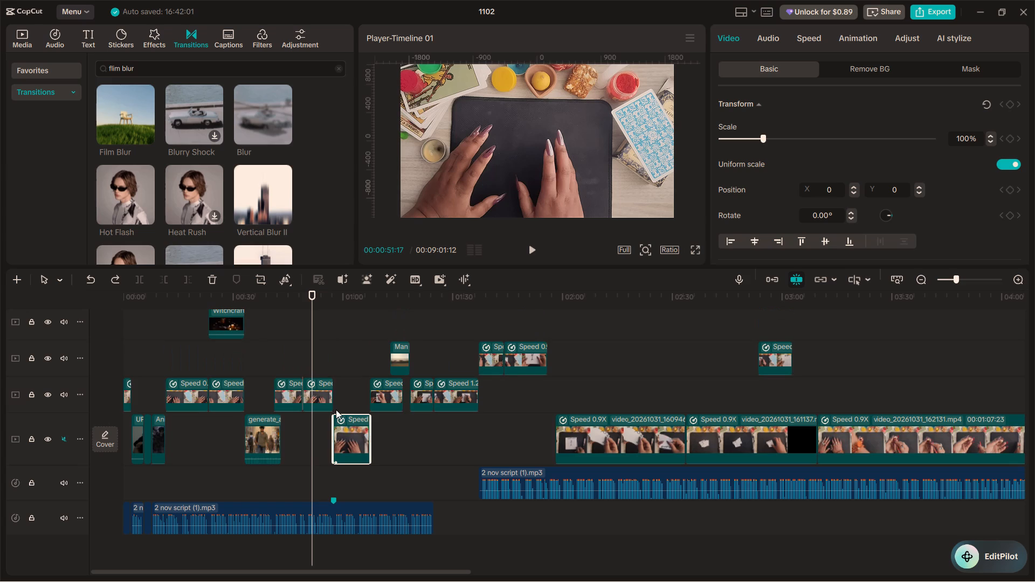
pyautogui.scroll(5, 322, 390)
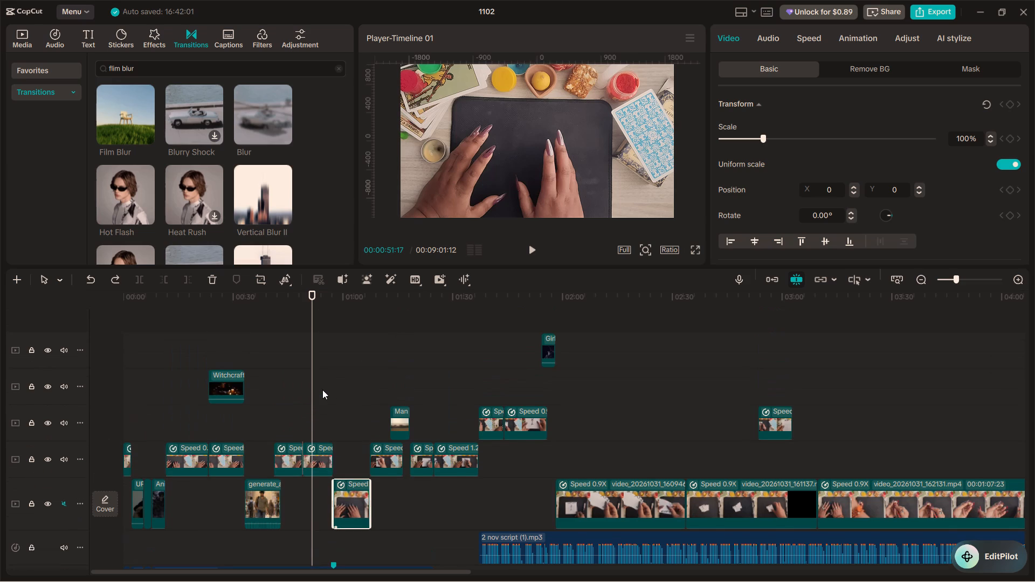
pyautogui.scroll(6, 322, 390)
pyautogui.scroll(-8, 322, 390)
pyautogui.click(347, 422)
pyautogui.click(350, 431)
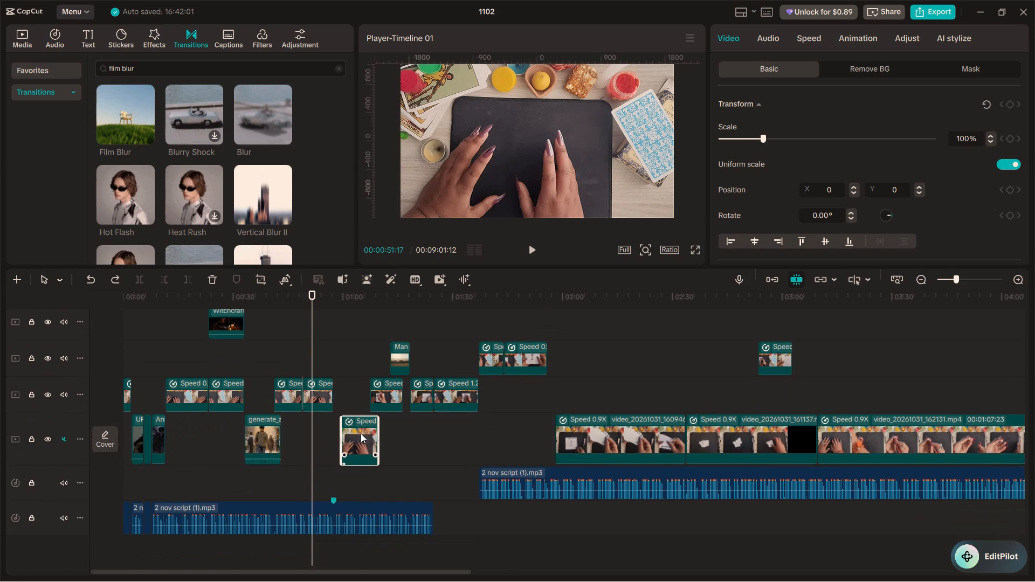
# Play the footage from about 00:54 to 01:59 to review the hand clips, the Man Meditating clip and the drawing clips.
pyautogui.click(322, 373)
pyautogui.press('space')
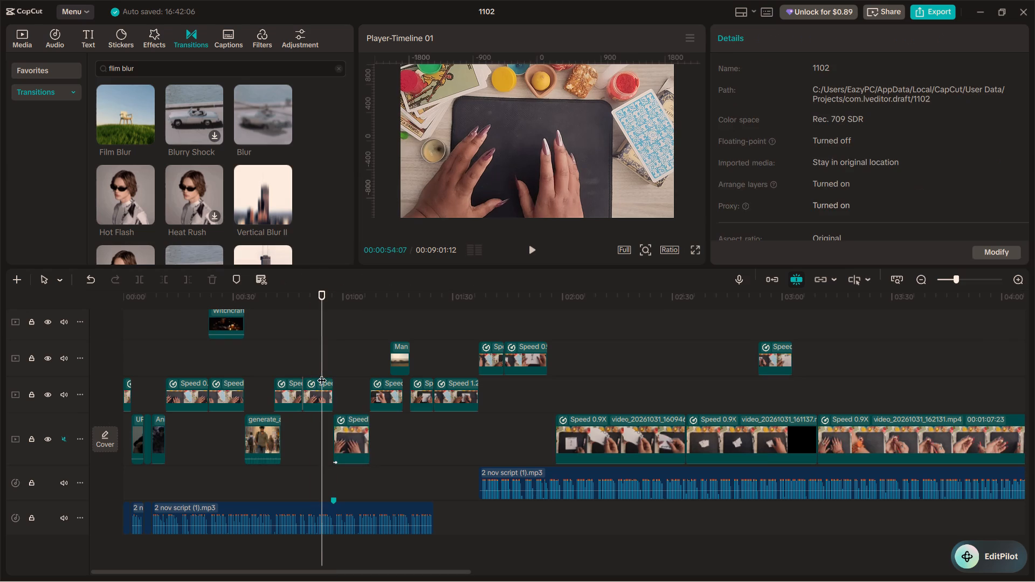
pyautogui.keyDown('ctrl'); pyautogui.scroll(20, 322, 373); pyautogui.keyUp('ctrl')
pyautogui.keyDown('ctrl'); pyautogui.scroll(3, 322, 373); pyautogui.keyUp('ctrl')
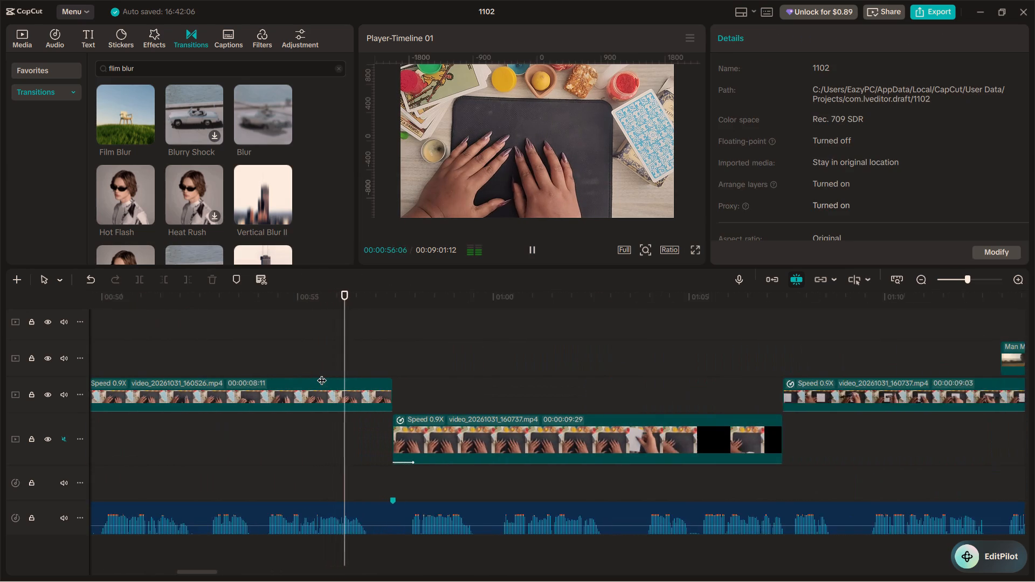
pyautogui.keyDown('ctrl'); pyautogui.scroll(6, 322, 373); pyautogui.keyUp('ctrl')
pyautogui.keyDown('ctrl'); pyautogui.scroll(-12, 322, 373); pyautogui.keyUp('ctrl')
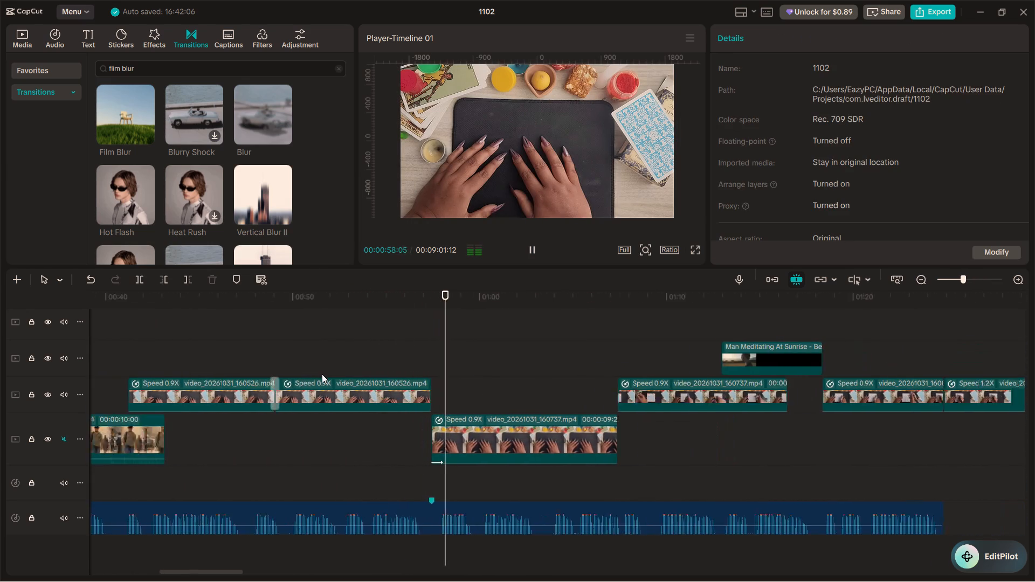
pyautogui.keyDown('ctrl'); pyautogui.scroll(-11, 322, 374); pyautogui.keyUp('ctrl')
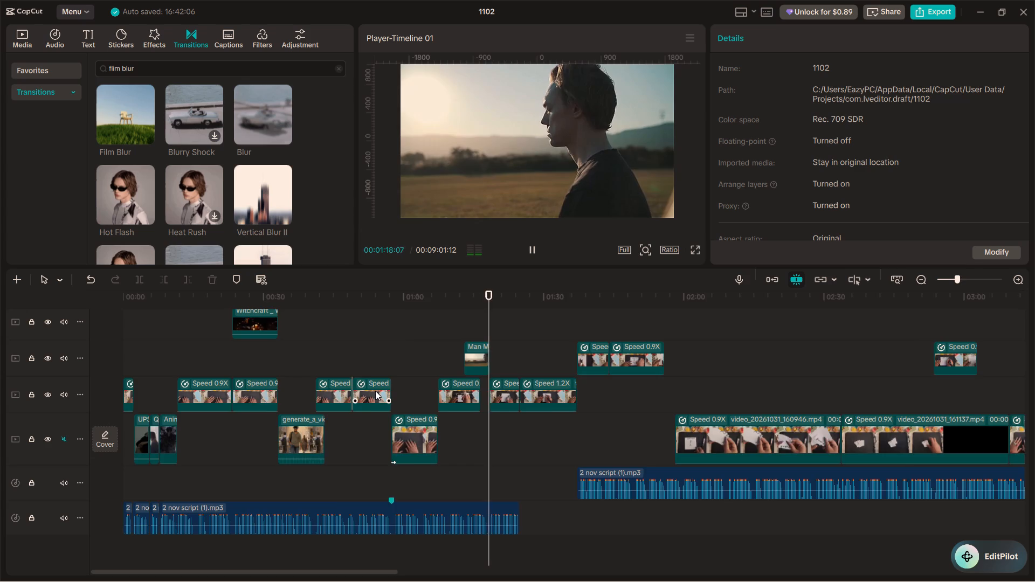
pyautogui.keyDown('ctrl'); pyautogui.scroll(-7, 375, 391); pyautogui.keyUp('ctrl')
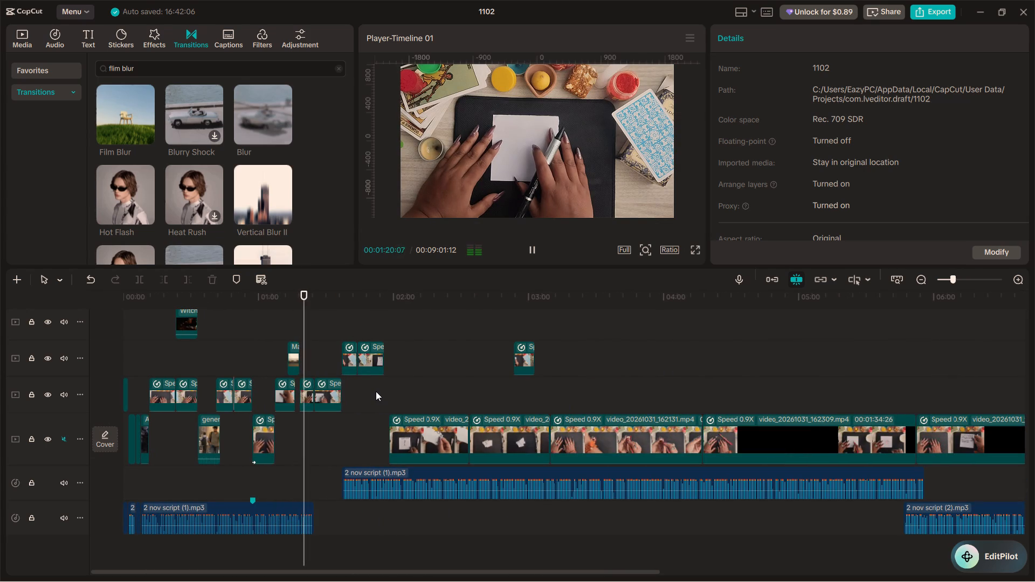
pyautogui.keyDown('alt'); pyautogui.scroll(6, 376, 391); pyautogui.keyUp('alt')
pyautogui.keyDown('ctrl'); pyautogui.scroll(12, 376, 392); pyautogui.keyUp('ctrl')
pyautogui.keyDown('alt'); pyautogui.scroll(-6, 376, 392); pyautogui.keyUp('alt')
pyautogui.keyDown('alt'); pyautogui.scroll(5, 376, 392); pyautogui.keyUp('alt')
pyautogui.keyDown('alt'); pyautogui.scroll(-4, 376, 392); pyautogui.keyUp('alt')
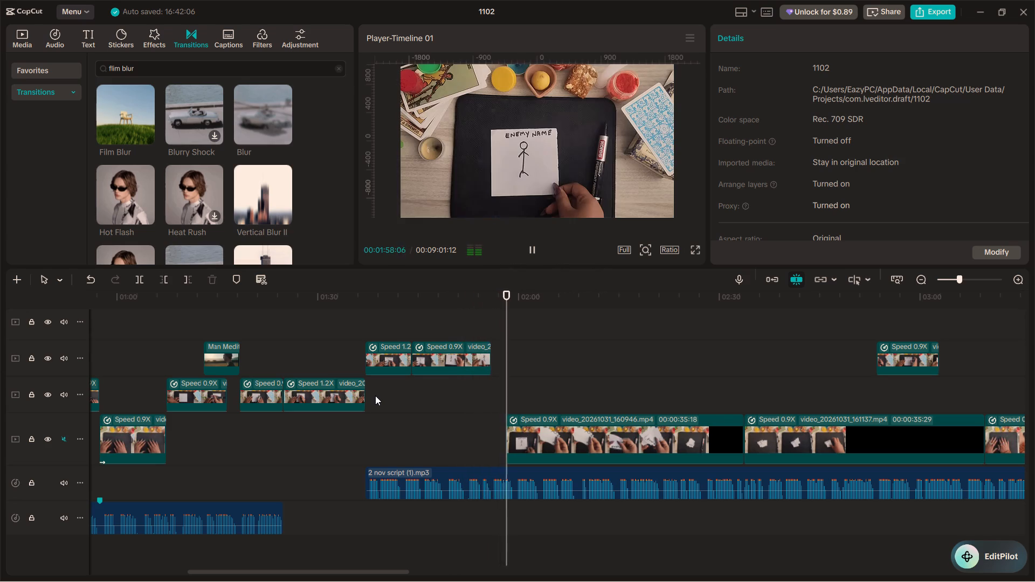
pyautogui.press('space')
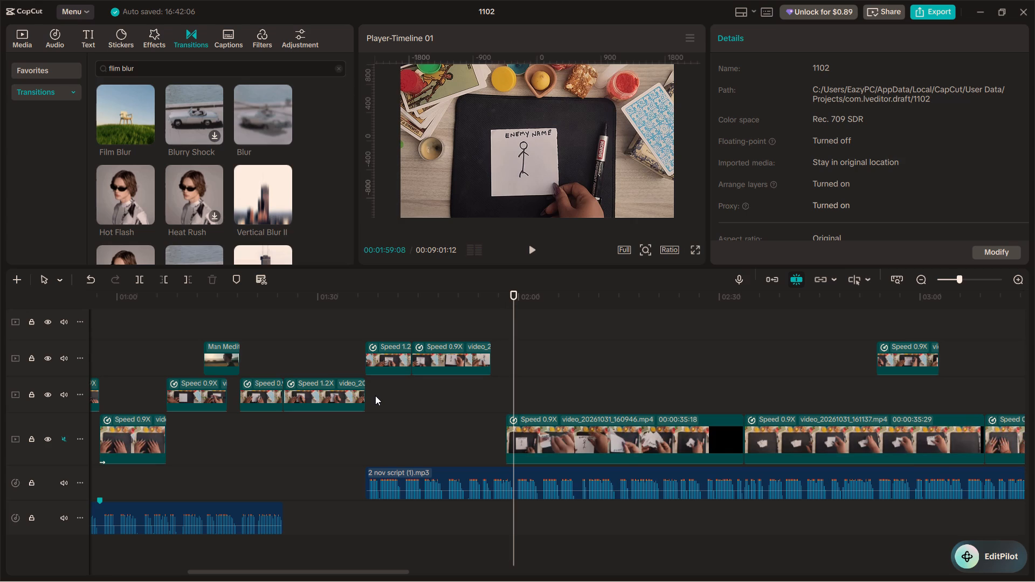
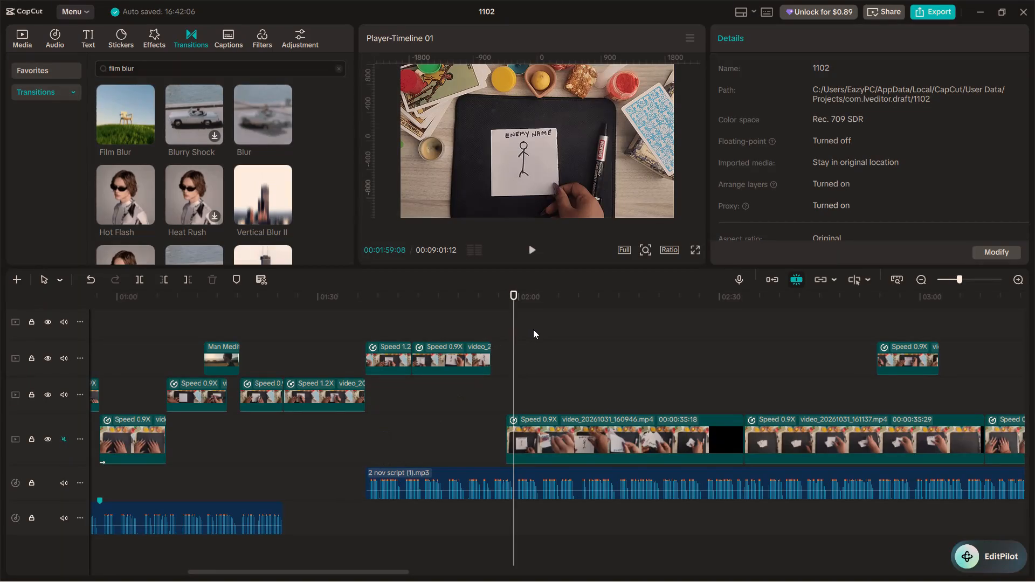
# Play the ENEMY NAME paper footage from about 01:59 to 02:15 to review the drawing being torn.
pyautogui.press('space')
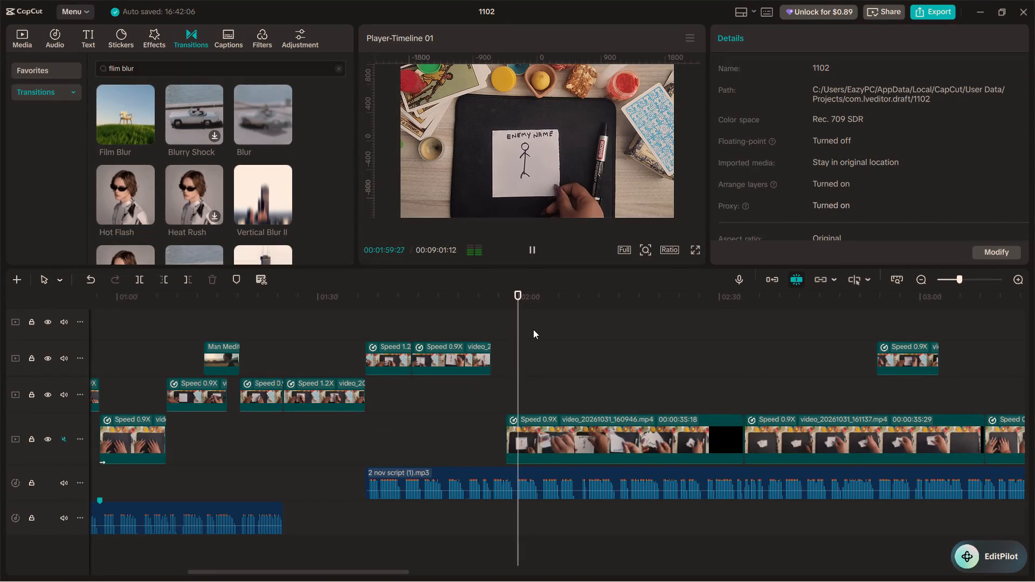
pyautogui.scroll(-4, 529, 341)
pyautogui.keyDown('ctrl'); pyautogui.scroll(-10, 528, 346); pyautogui.keyUp('ctrl')
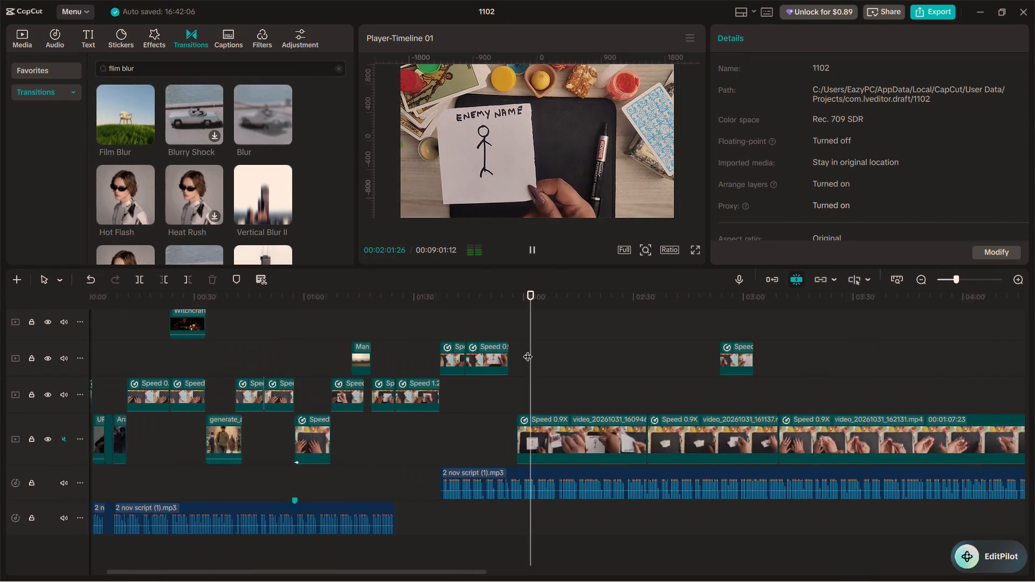
pyautogui.keyDown('ctrl'); pyautogui.scroll(-7, 528, 350); pyautogui.keyUp('ctrl')
pyautogui.keyDown('ctrl'); pyautogui.scroll(13, 433, 380); pyautogui.keyUp('ctrl')
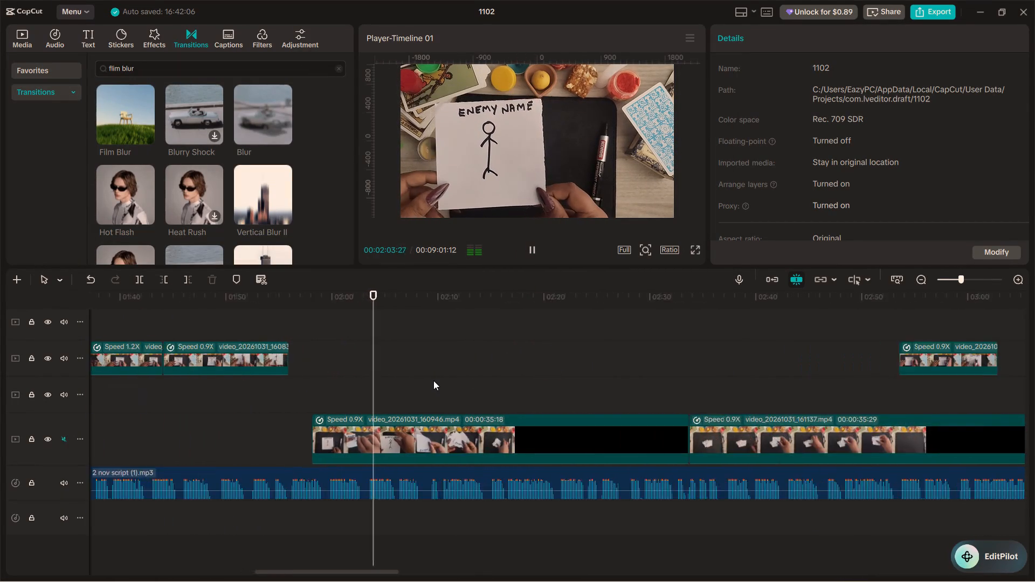
pyautogui.keyDown('ctrl'); pyautogui.scroll(15, 433, 380); pyautogui.keyUp('ctrl')
pyautogui.keyDown('ctrl'); pyautogui.scroll(-18, 433, 380); pyautogui.keyUp('ctrl')
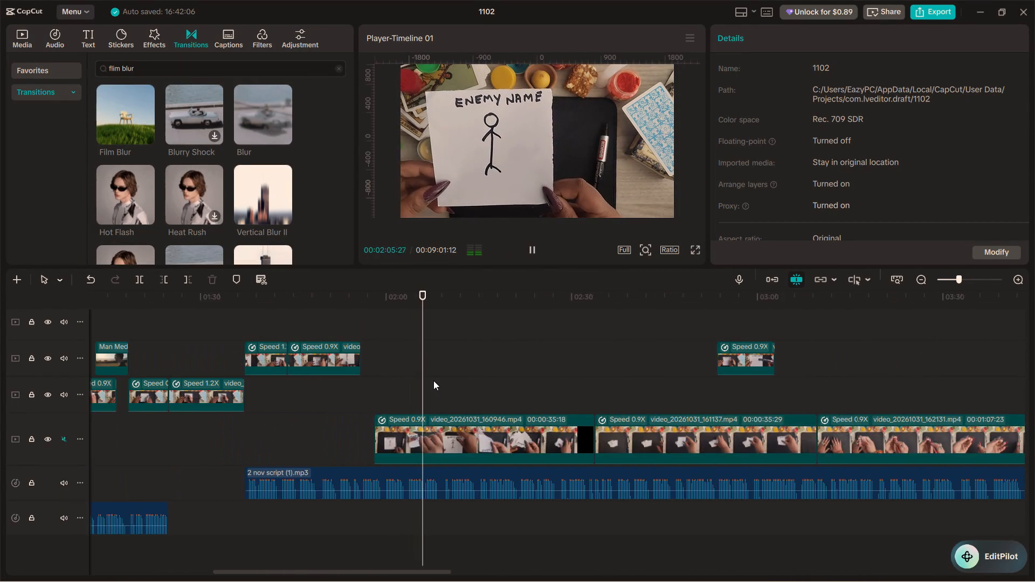
pyautogui.keyDown('ctrl'); pyautogui.scroll(5, 433, 380); pyautogui.keyUp('ctrl')
pyautogui.keyDown('ctrl'); pyautogui.scroll(-10, 433, 380); pyautogui.keyUp('ctrl')
pyautogui.keyDown('ctrl'); pyautogui.scroll(11, 433, 380); pyautogui.keyUp('ctrl')
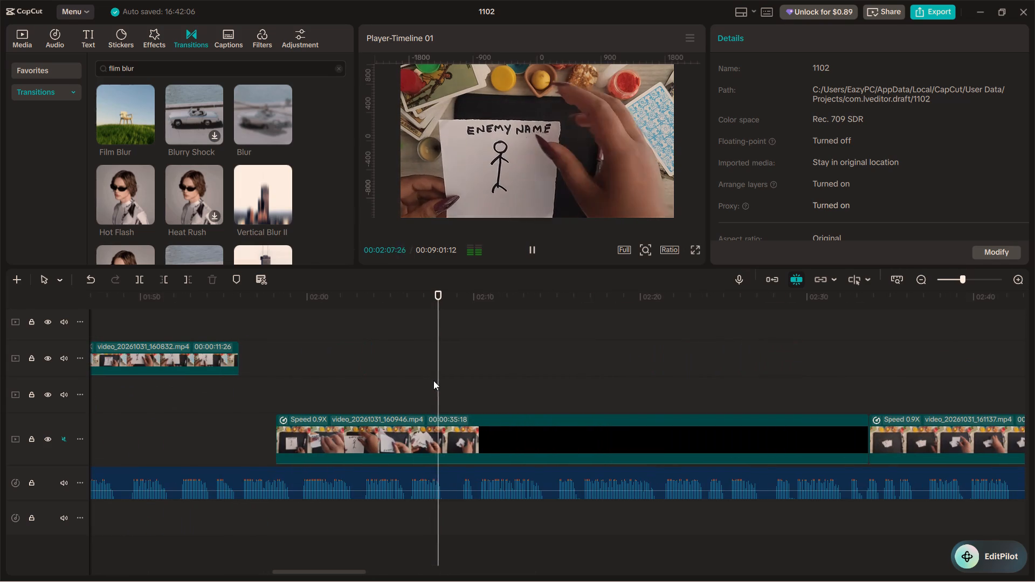
pyautogui.keyDown('ctrl'); pyautogui.scroll(-10, 433, 380); pyautogui.keyUp('ctrl')
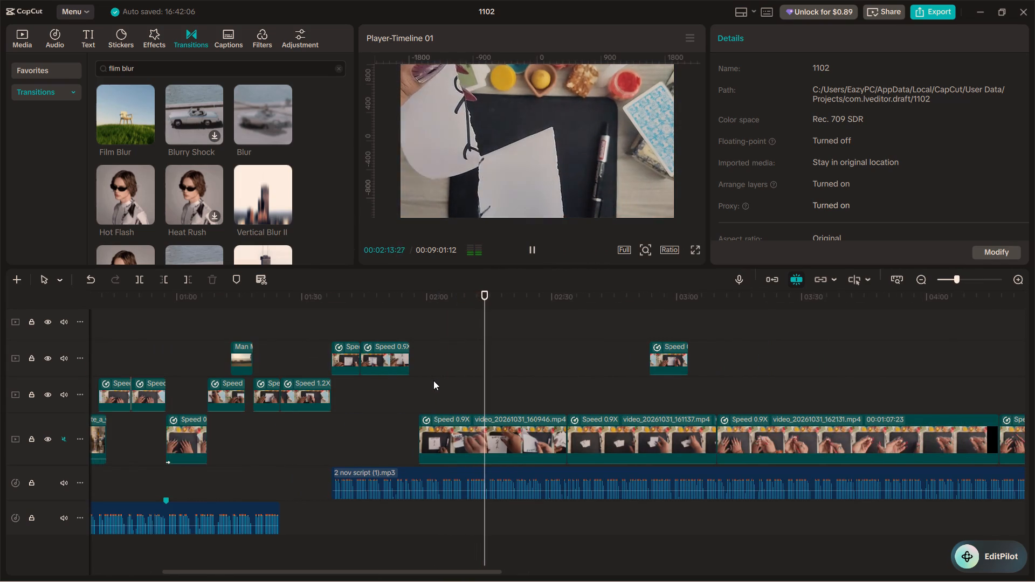
pyautogui.press('space')
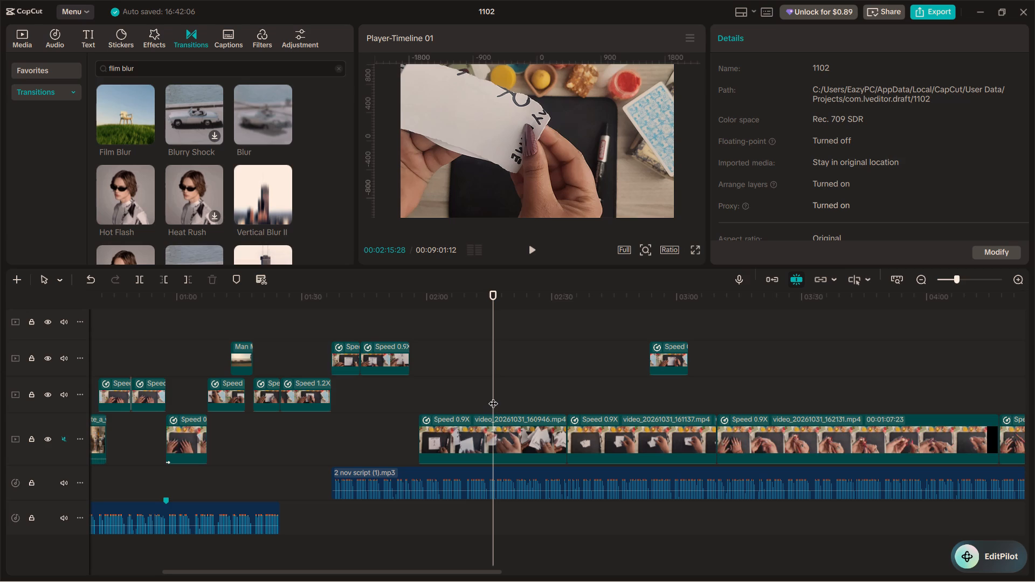
# Scrub back from about 02:15 to 02:14 in video_20261031_160946.mp4 to examine the paper-tearing moment.
pyautogui.scroll(19, 493, 397)
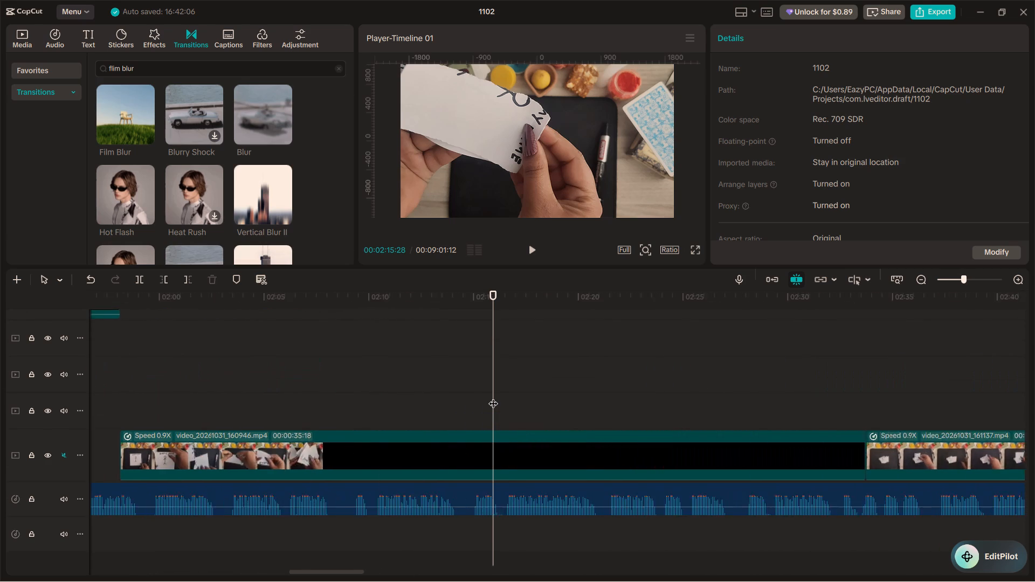
pyautogui.scroll(3, 493, 397)
pyautogui.moveTo(493, 397); pyautogui.dragTo(460, 399)
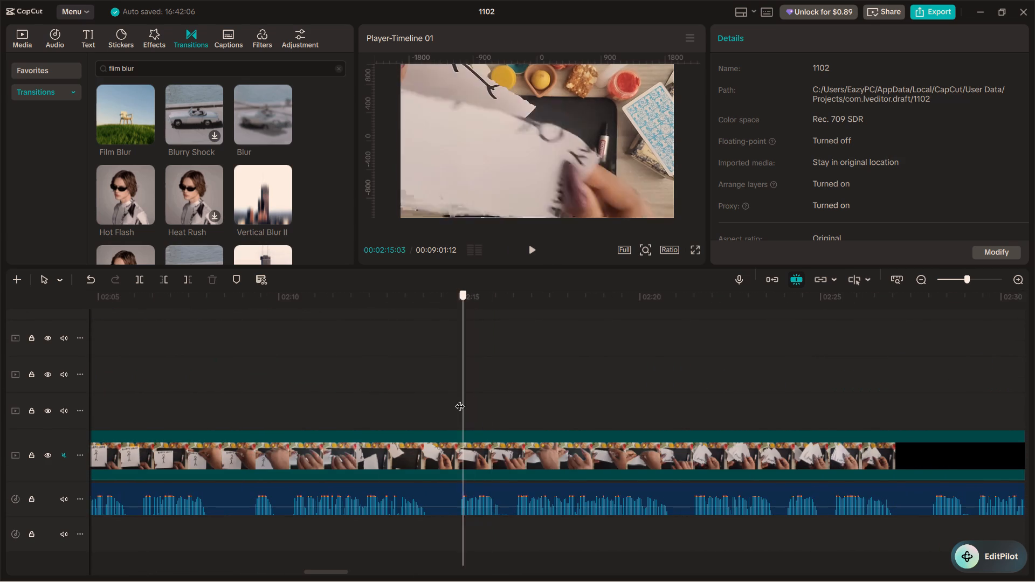
pyautogui.moveTo(460, 399); pyautogui.dragTo(457, 399)
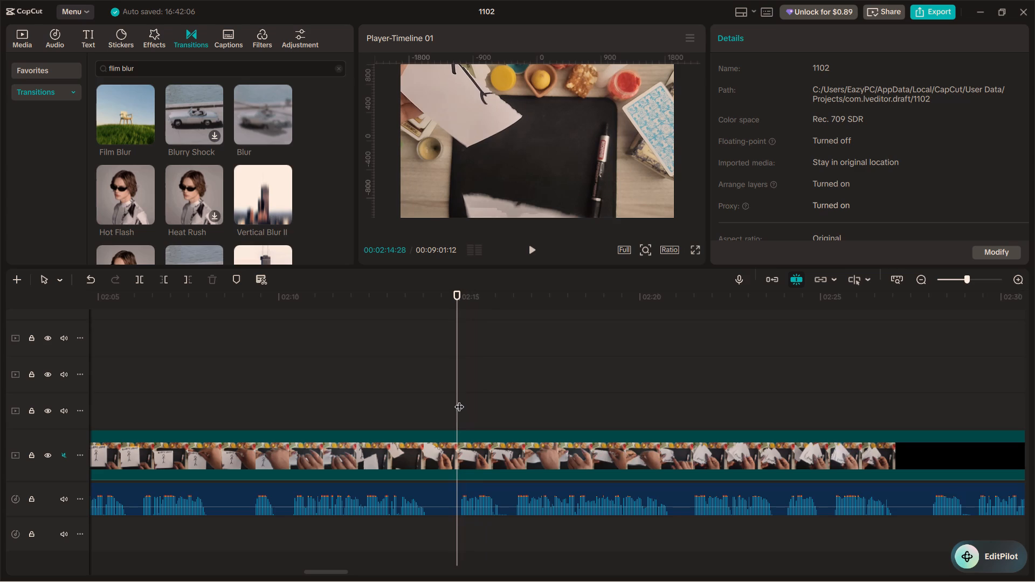
# Play briefly from about 01:48, skip ahead to the start of the Girl Boy Angry Argument clip, and pause at about 01:56.
pyautogui.keyDown('ctrl'); pyautogui.scroll(-9, 459, 400); pyautogui.keyUp('ctrl')
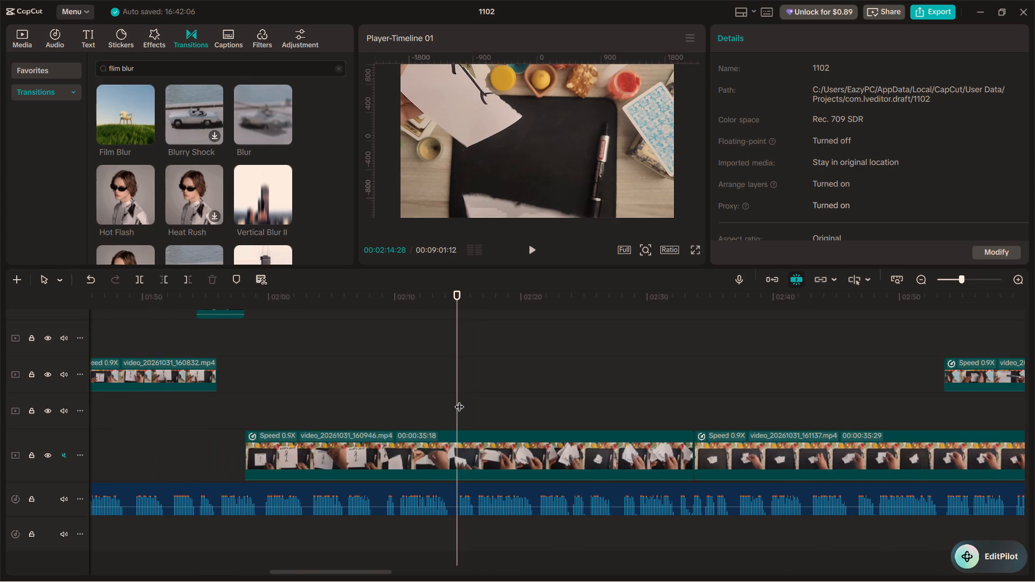
pyautogui.keyDown('ctrl'); pyautogui.scroll(-6, 459, 400); pyautogui.keyUp('ctrl')
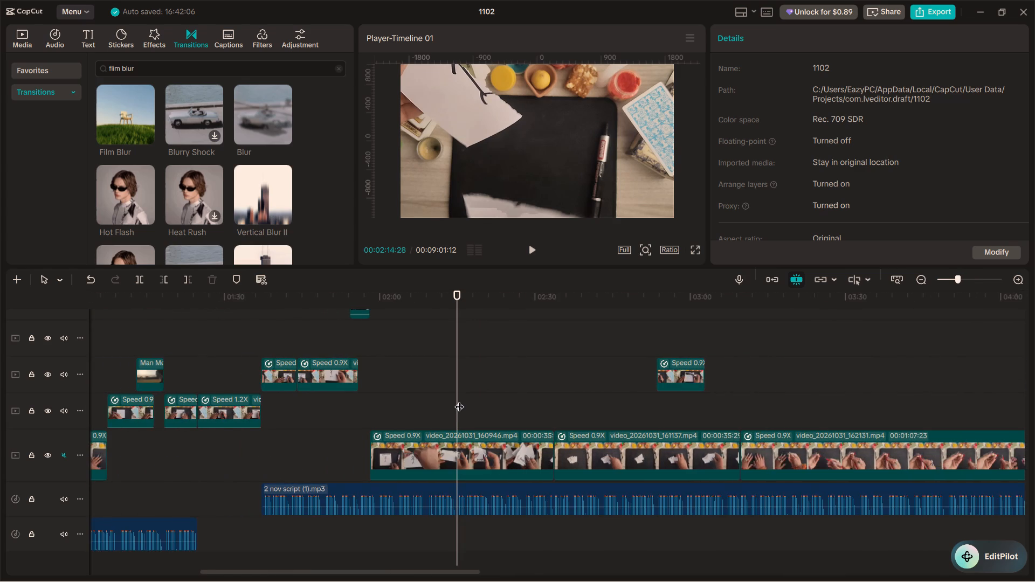
pyautogui.keyDown('ctrl'); pyautogui.scroll(-3, 459, 400); pyautogui.keyUp('ctrl')
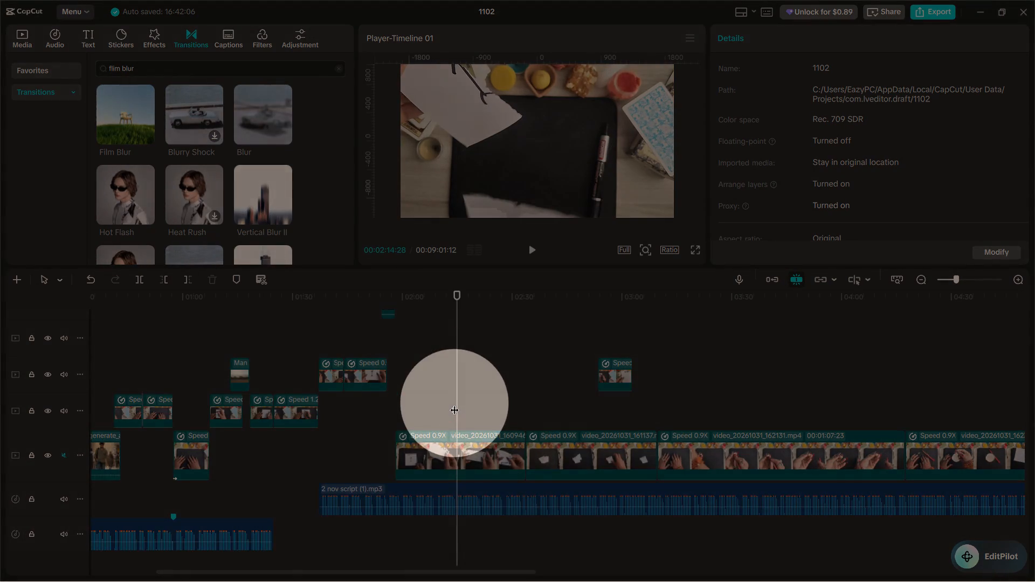
pyautogui.scroll(11, 454, 403)
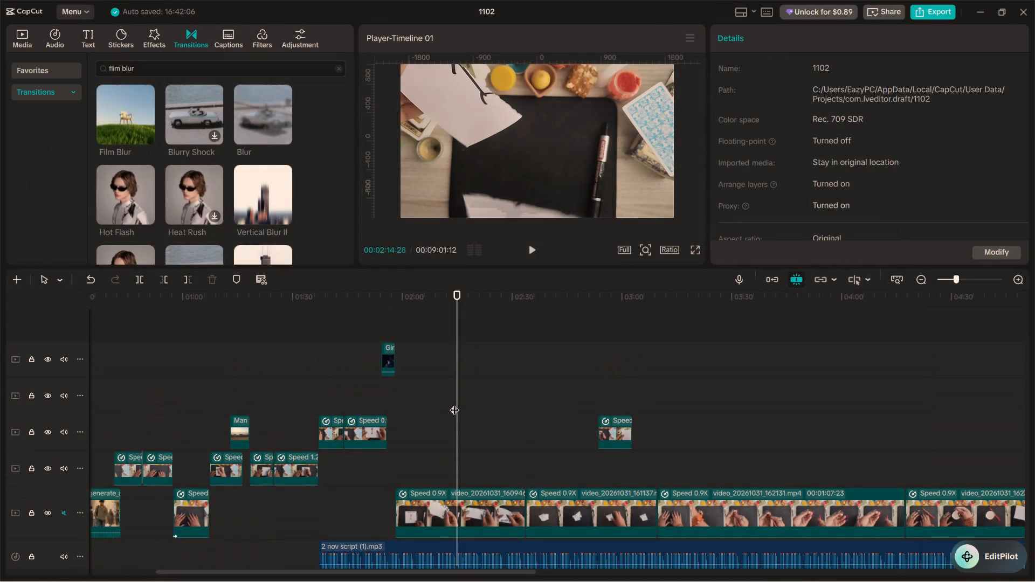
pyautogui.click(358, 401)
pyautogui.press('space')
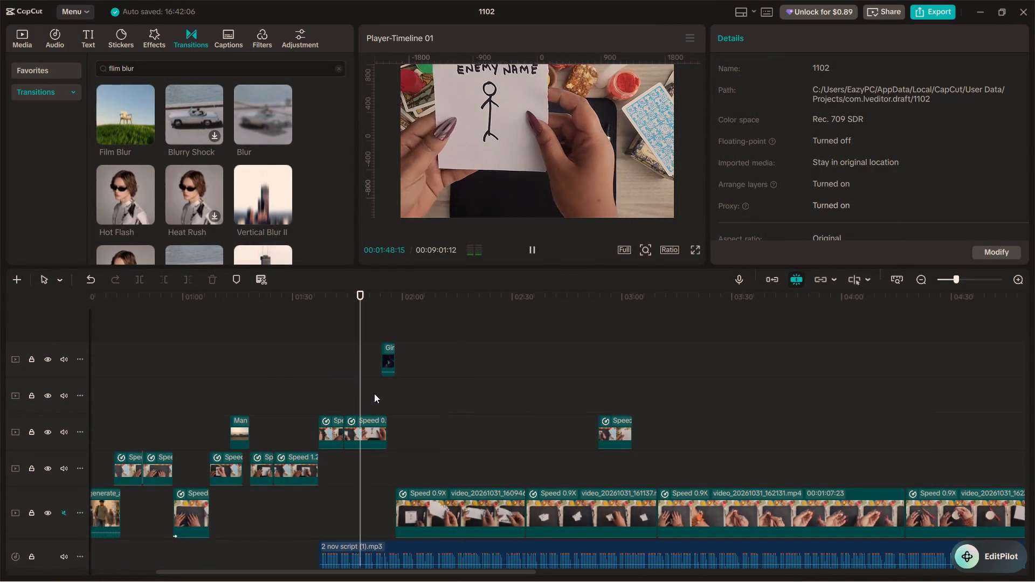
pyautogui.click(381, 390)
pyautogui.press('space')
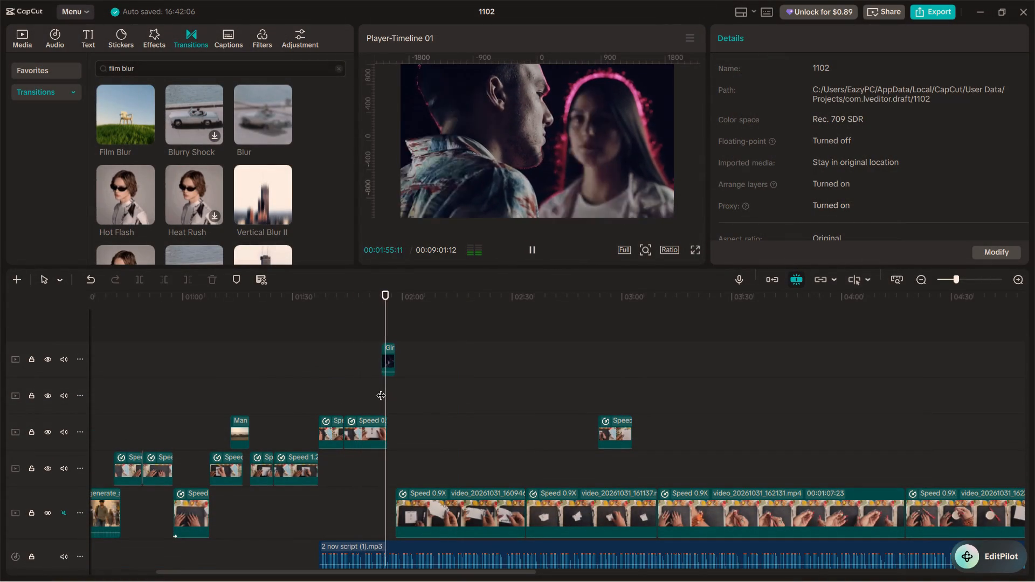
pyautogui.press('space')
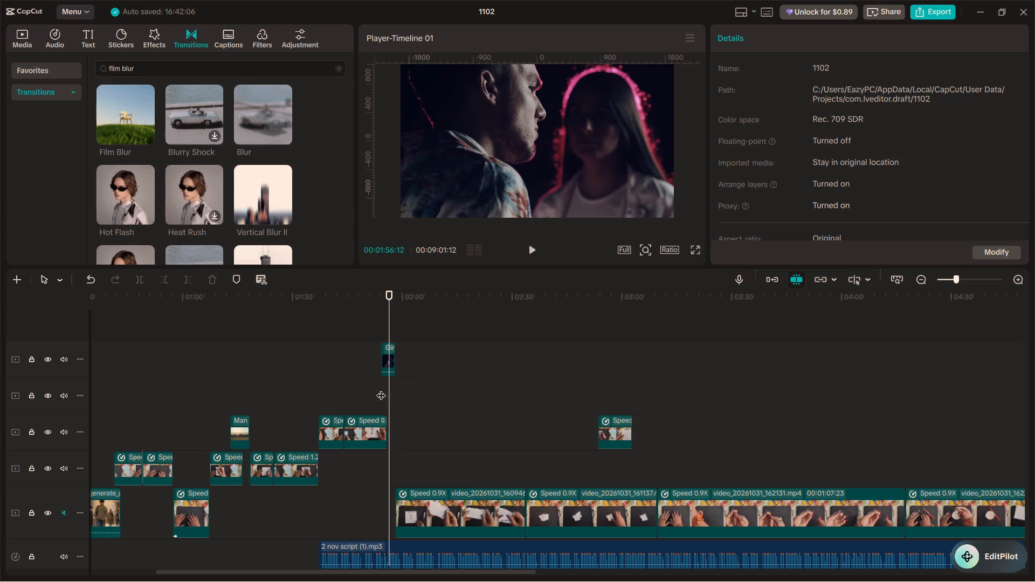
# Play from about 01:56 to 02:11 to review the Girl Boy Angry Argument clip leading into the ENEMY NAME paper footage.
pyautogui.keyDown('ctrl'); pyautogui.scroll(13, 383, 390); pyautogui.keyUp('ctrl')
pyautogui.scroll(7, 428, 408)
pyautogui.press('space')
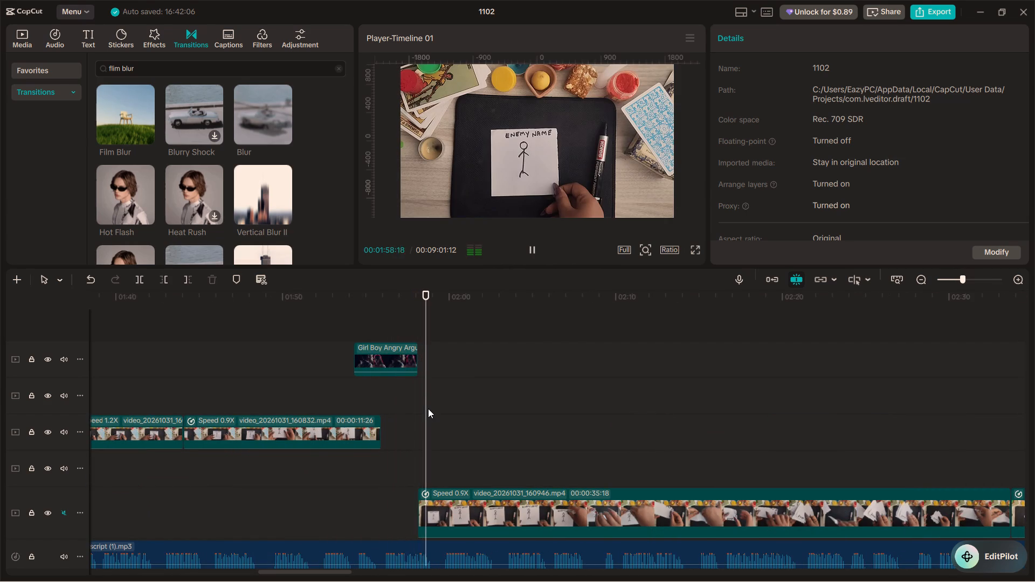
pyautogui.keyDown('ctrl'); pyautogui.scroll(-11, 432, 404); pyautogui.keyUp('ctrl')
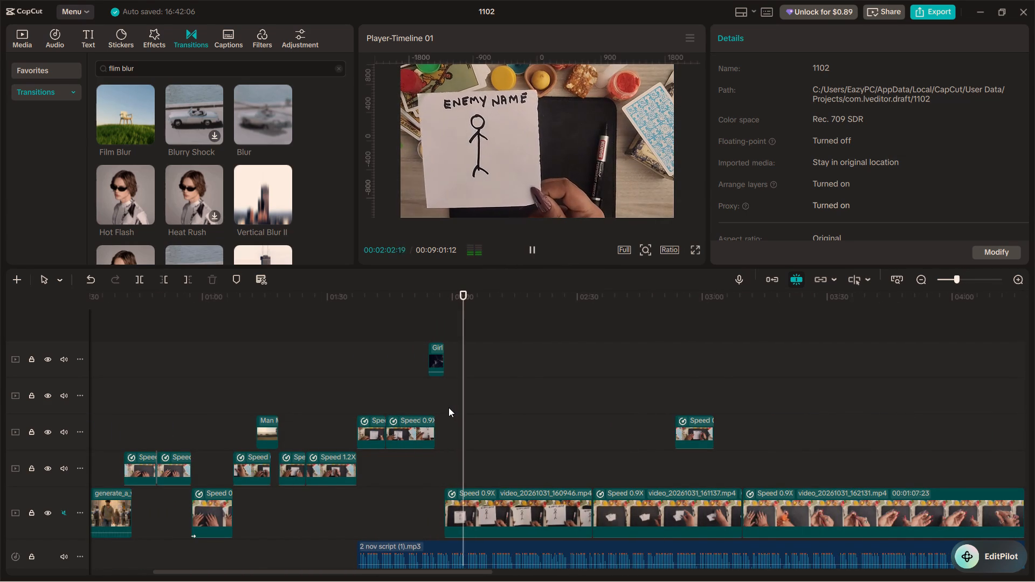
pyautogui.keyDown('ctrl'); pyautogui.scroll(-6, 448, 407); pyautogui.keyUp('ctrl')
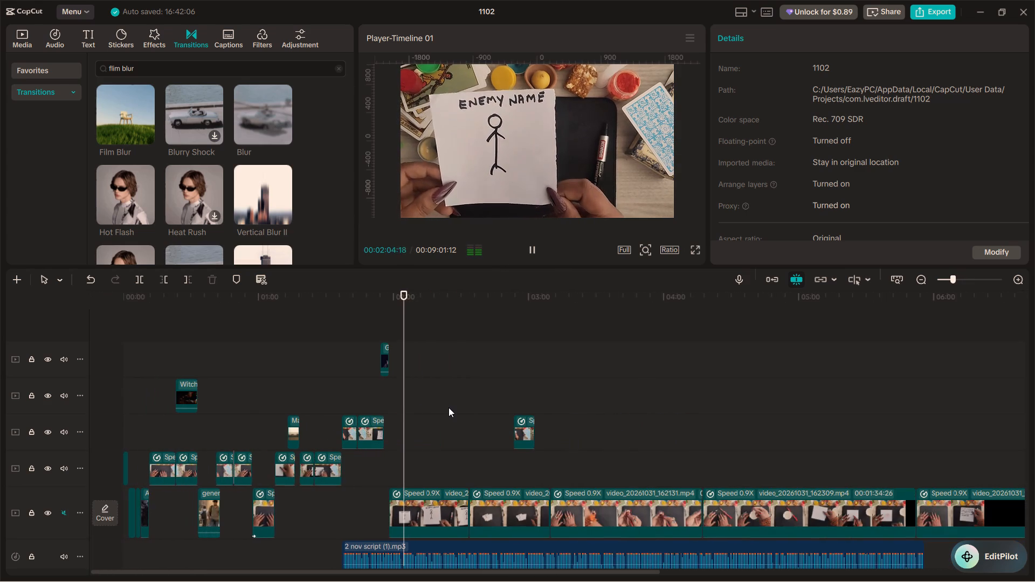
pyautogui.keyDown('ctrl'); pyautogui.scroll(12, 453, 409); pyautogui.keyUp('ctrl')
pyautogui.keyDown('ctrl'); pyautogui.scroll(-8, 459, 414); pyautogui.keyUp('ctrl')
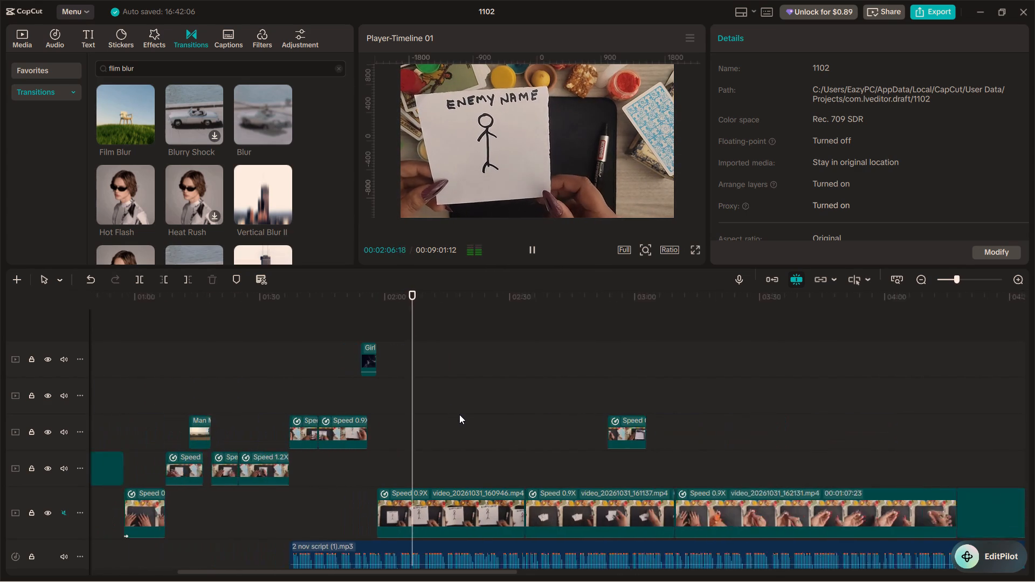
pyautogui.keyDown('ctrl'); pyautogui.scroll(16, 459, 414); pyautogui.keyUp('ctrl')
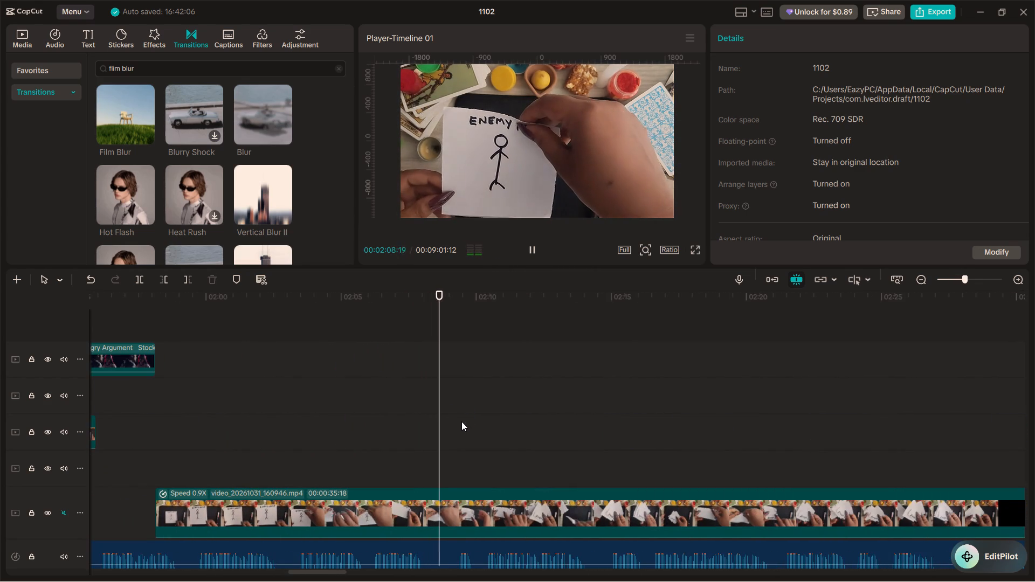
pyautogui.keyDown('ctrl'); pyautogui.scroll(-20, 461, 421); pyautogui.keyUp('ctrl')
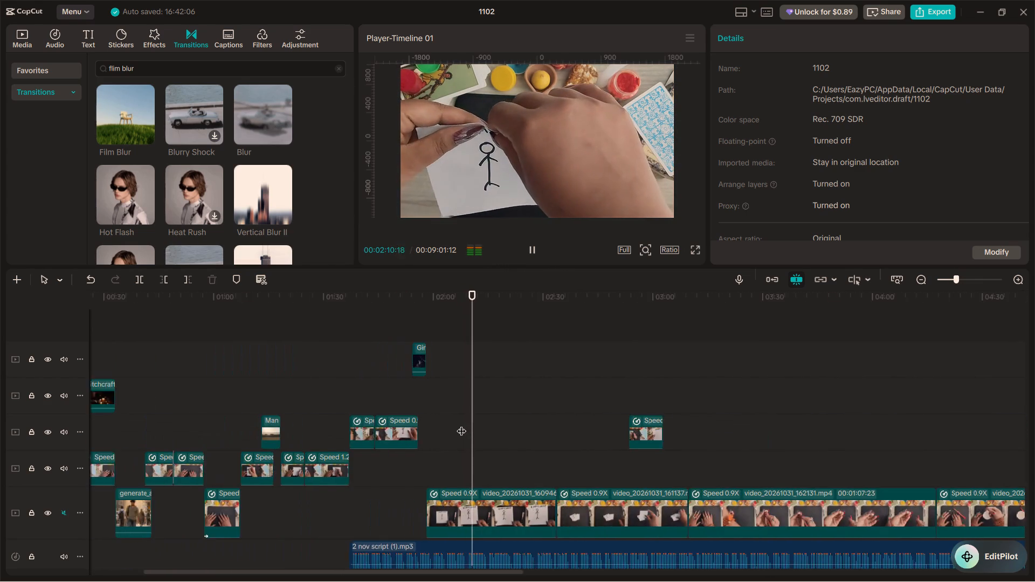
pyautogui.keyDown('ctrl'); pyautogui.scroll(-4, 461, 424); pyautogui.keyUp('ctrl')
pyautogui.press('space')
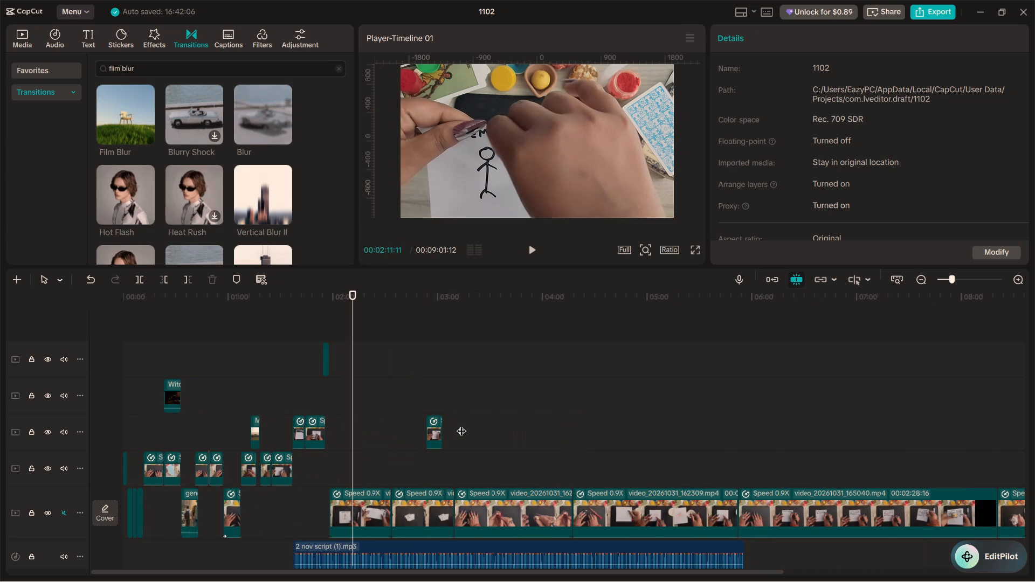
# Play from about 02:11 to 02:34 to review the torn-paper footage and the cut into video_20261031_161137.mp4.
pyautogui.press('space')
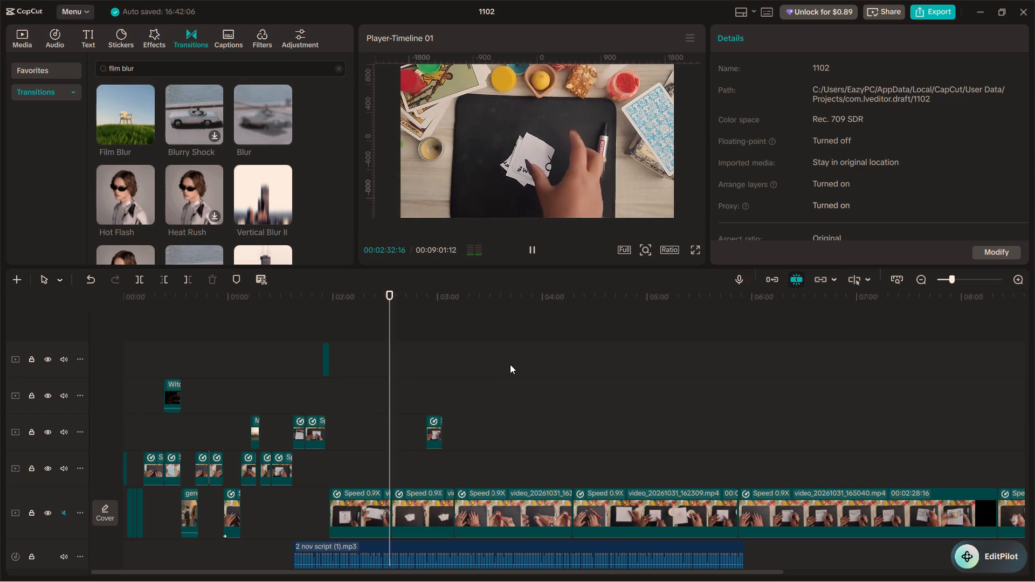
pyautogui.press('space')
pyautogui.keyDown('ctrl'); pyautogui.scroll(4, 439, 389); pyautogui.keyUp('ctrl')
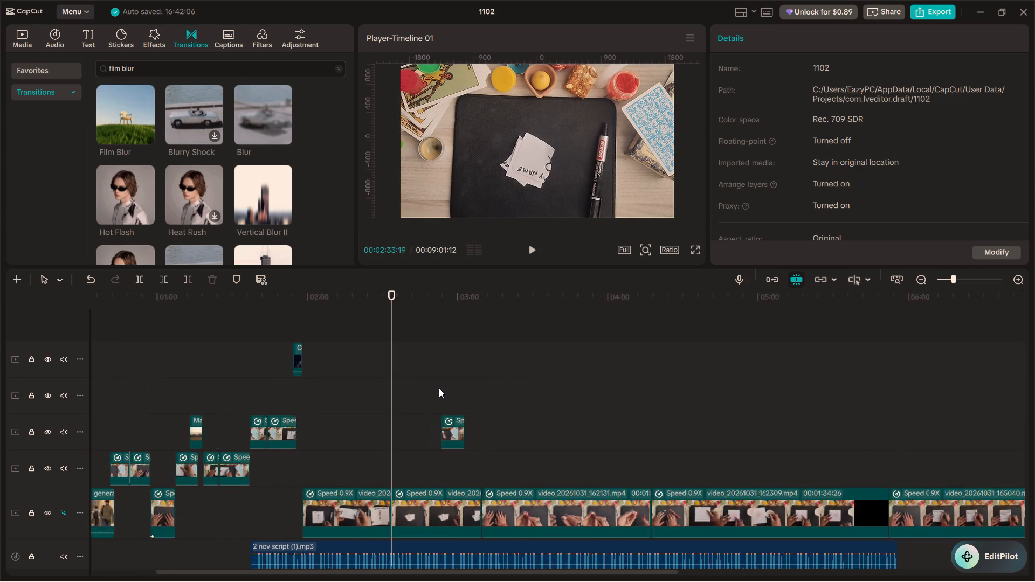
pyautogui.keyDown('ctrl'); pyautogui.scroll(20, 439, 388); pyautogui.keyUp('ctrl')
pyautogui.keyDown('ctrl'); pyautogui.scroll(12, 439, 388); pyautogui.keyUp('ctrl')
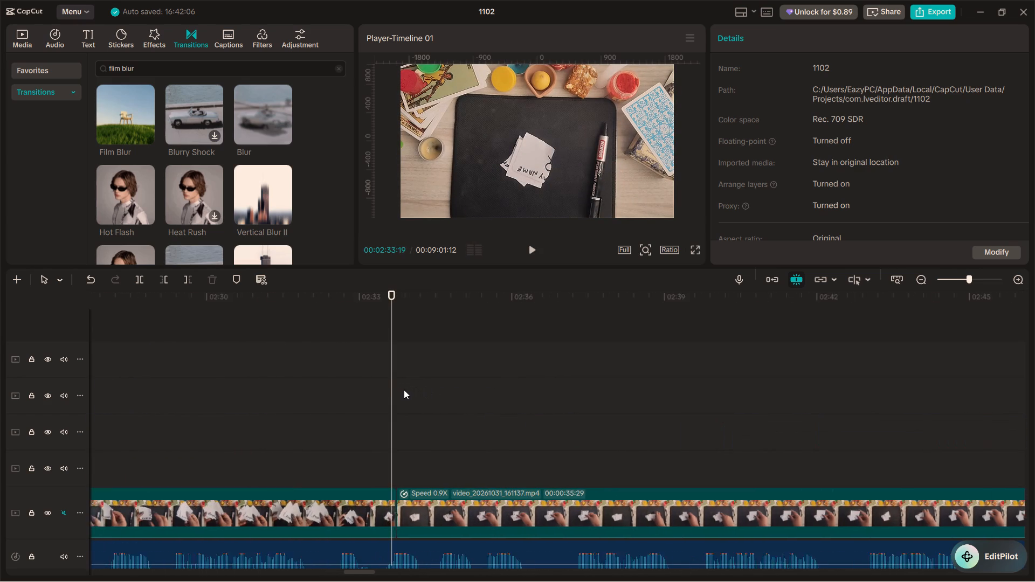
pyautogui.keyDown('ctrl'); pyautogui.scroll(14, 404, 390); pyautogui.keyUp('ctrl')
pyautogui.press('space')
pyautogui.press('space')
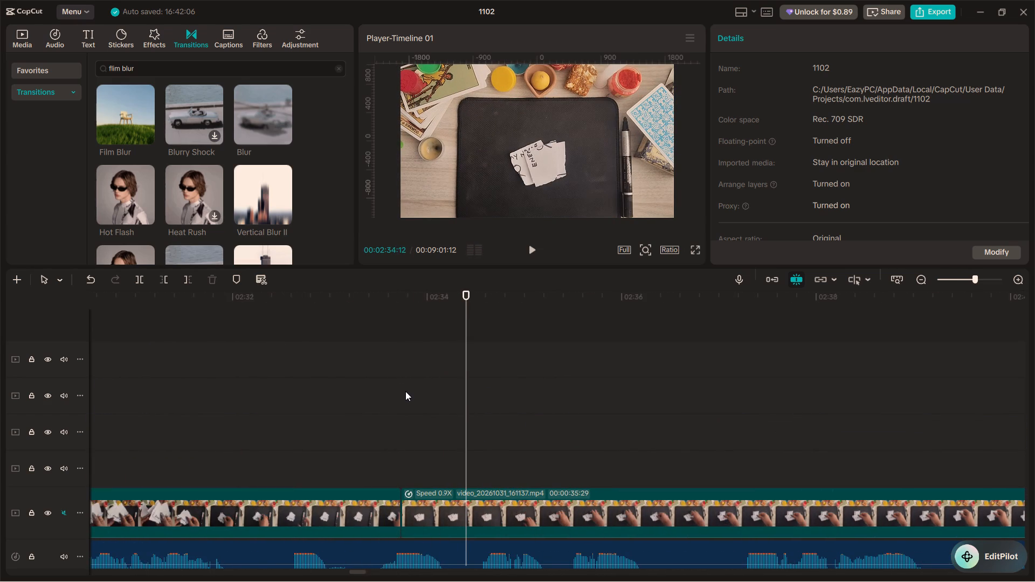
# Replay from about 01:56 in the Girl Boy Angry Argument clip through the paper tearing, stopping at about 02:14.
pyautogui.keyDown('ctrl'); pyautogui.scroll(1, 405, 391); pyautogui.keyUp('ctrl')
pyautogui.keyDown('ctrl'); pyautogui.scroll(-20, 405, 392); pyautogui.keyUp('ctrl')
pyautogui.keyDown('ctrl'); pyautogui.scroll(-8, 405, 392); pyautogui.keyUp('ctrl')
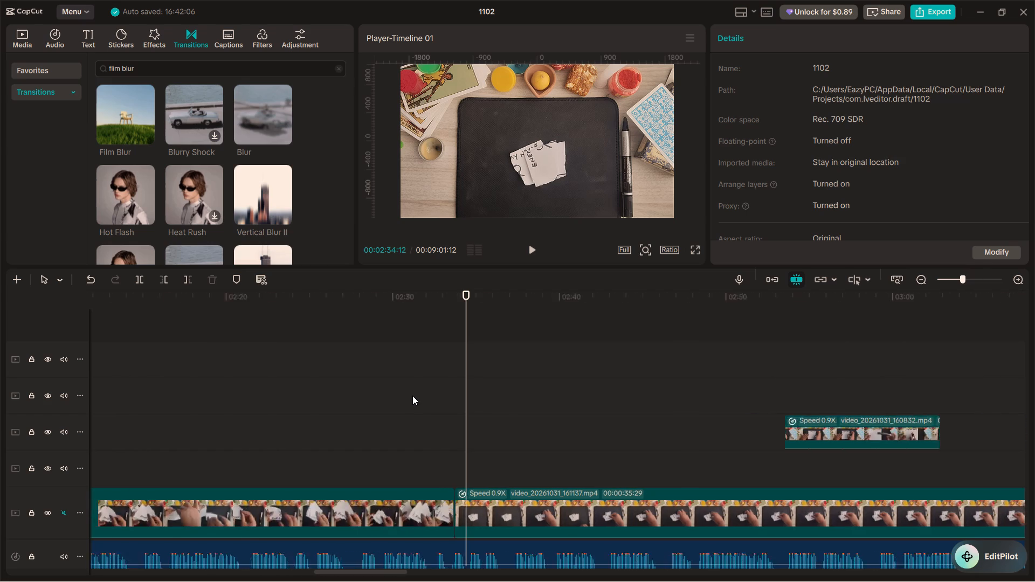
pyautogui.keyDown('ctrl'); pyautogui.scroll(-15, 412, 396); pyautogui.keyUp('ctrl')
pyautogui.click(307, 460)
pyautogui.press('space')
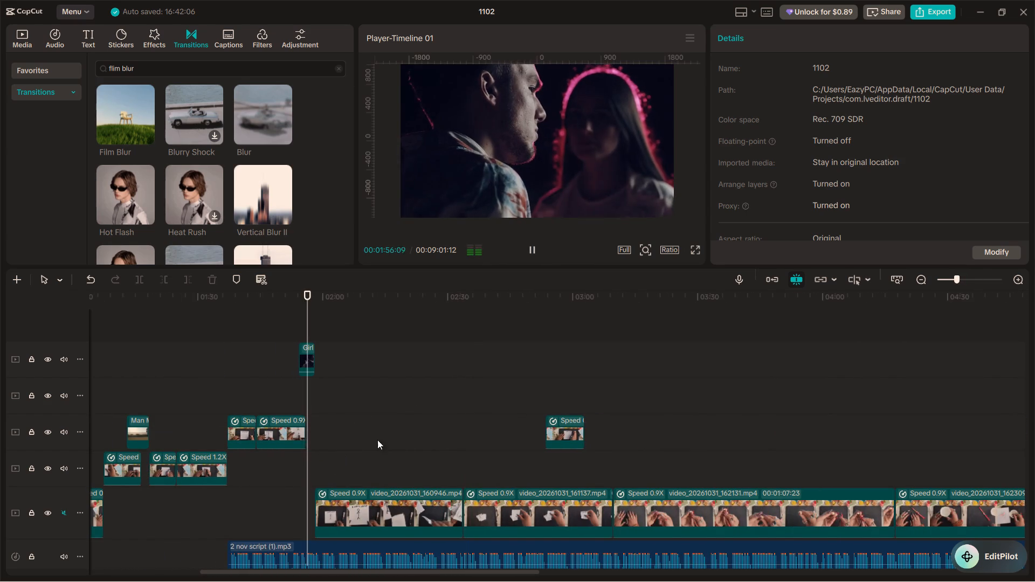
pyautogui.keyDown('ctrl'); pyautogui.scroll(14, 394, 436); pyautogui.keyUp('ctrl')
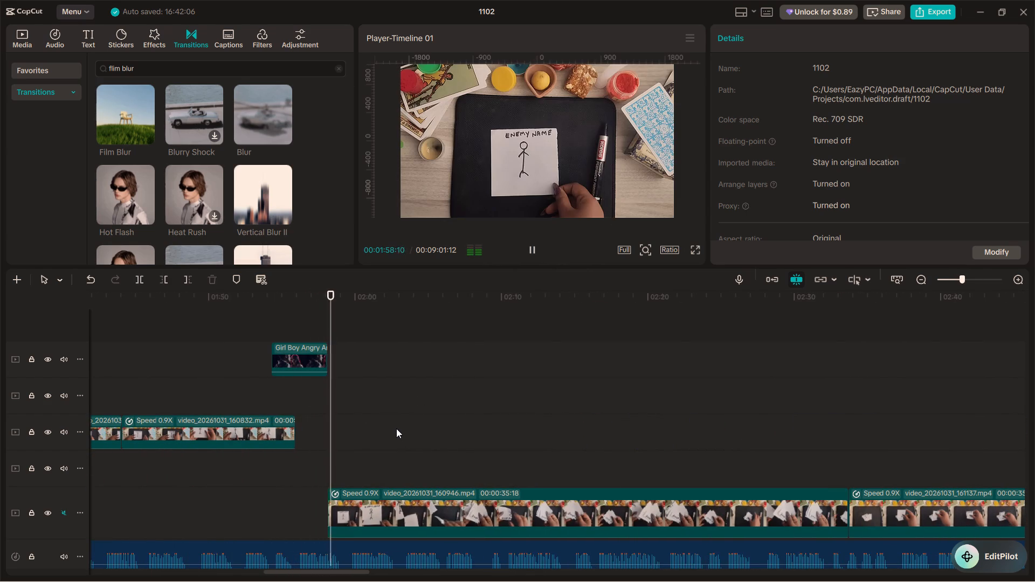
pyautogui.press('space')
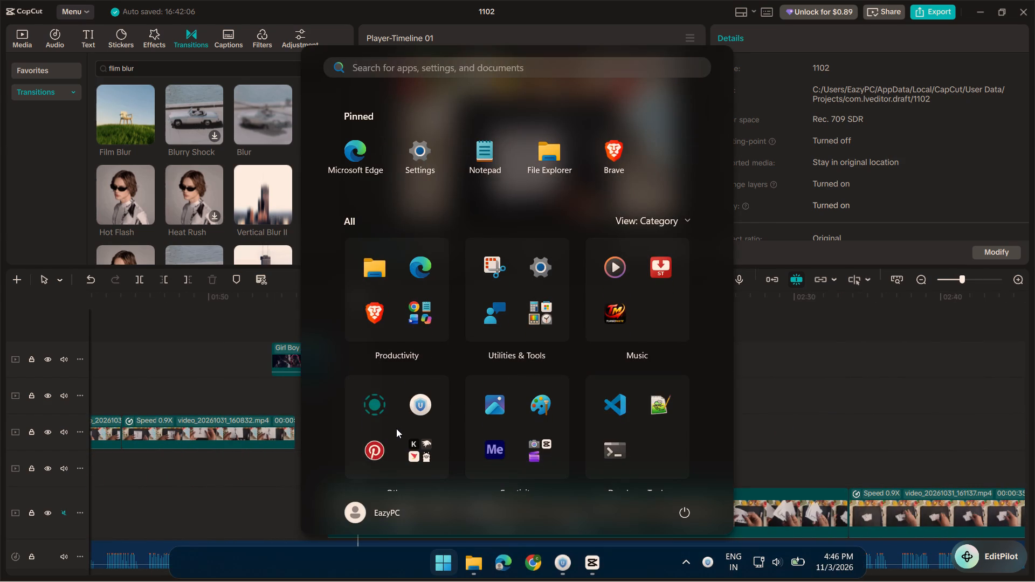
pyautogui.press('space')
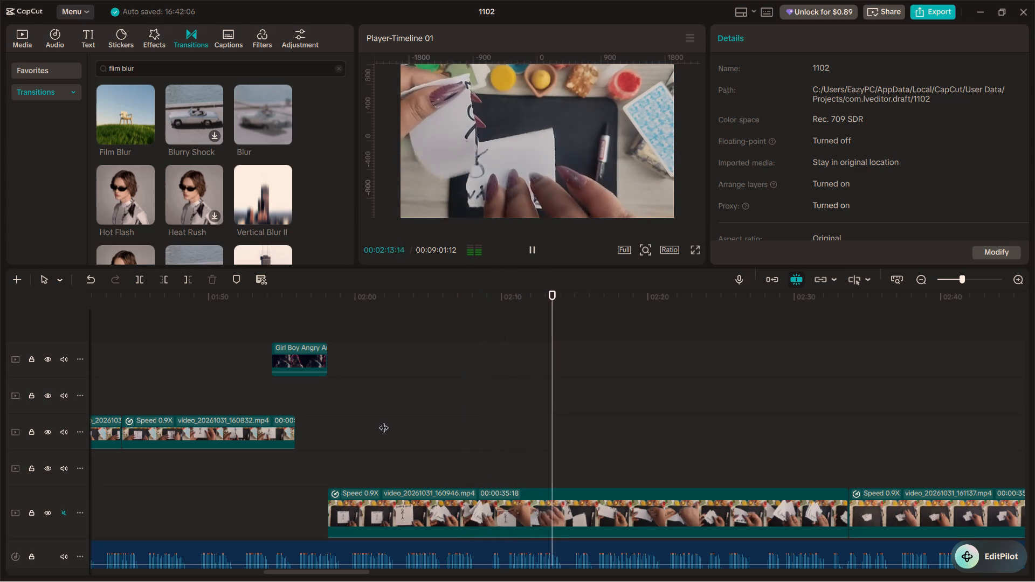
pyautogui.press('space')
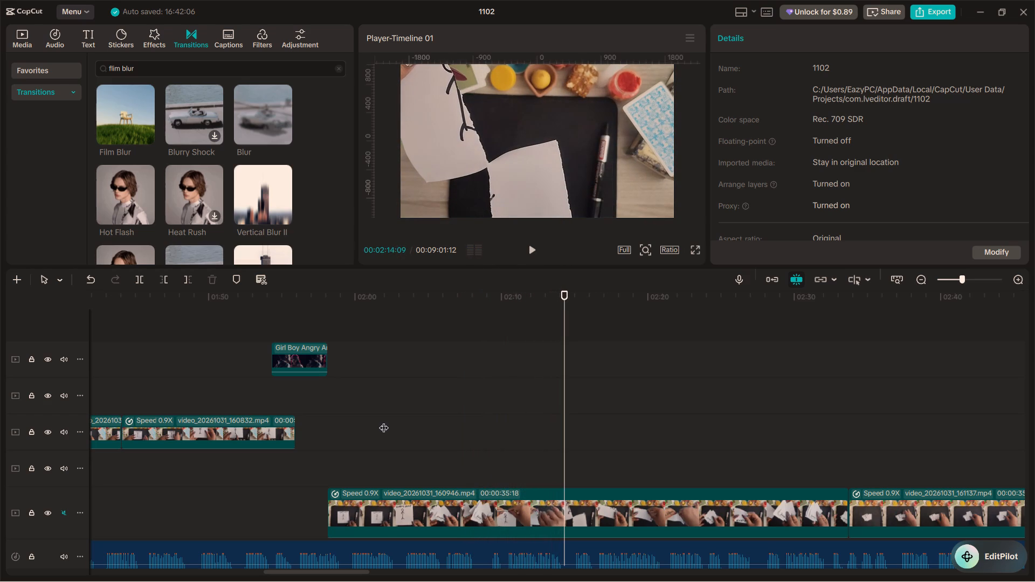
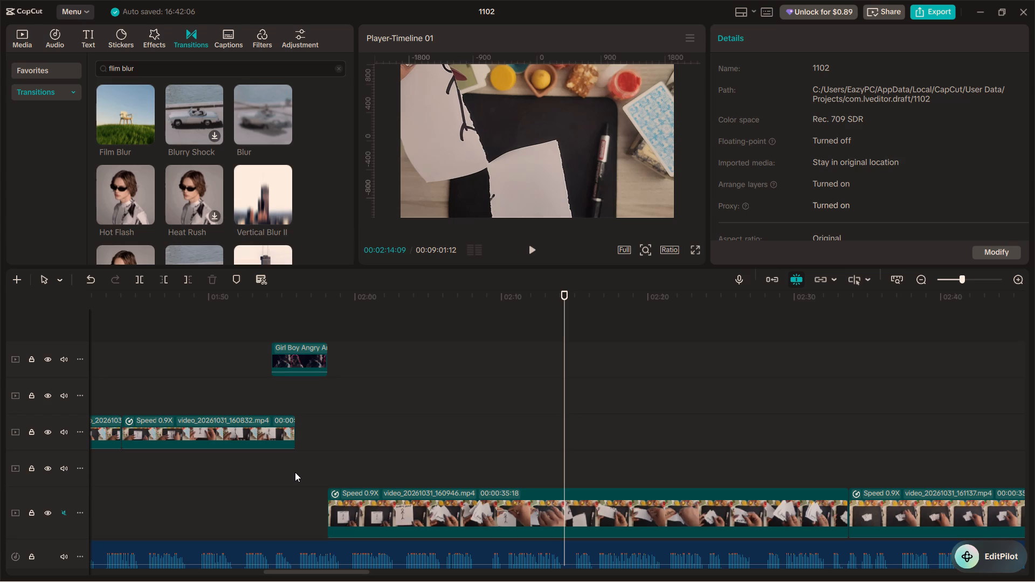
# Replay from about 01:55 in the Girl Boy Angry Argument clip into the ENEMY NAME paper footage, pausing at about 02:05.
pyautogui.scroll(1, 0, 385)
pyautogui.click(284, 332)
pyautogui.press('space')
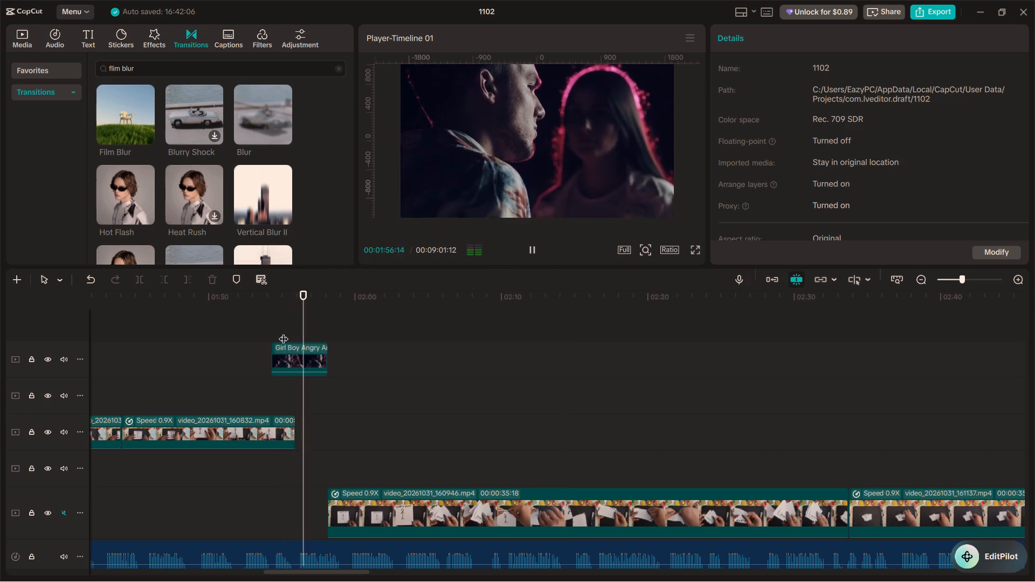
pyautogui.keyDown('ctrl'); pyautogui.scroll(-10, 284, 332); pyautogui.keyUp('ctrl')
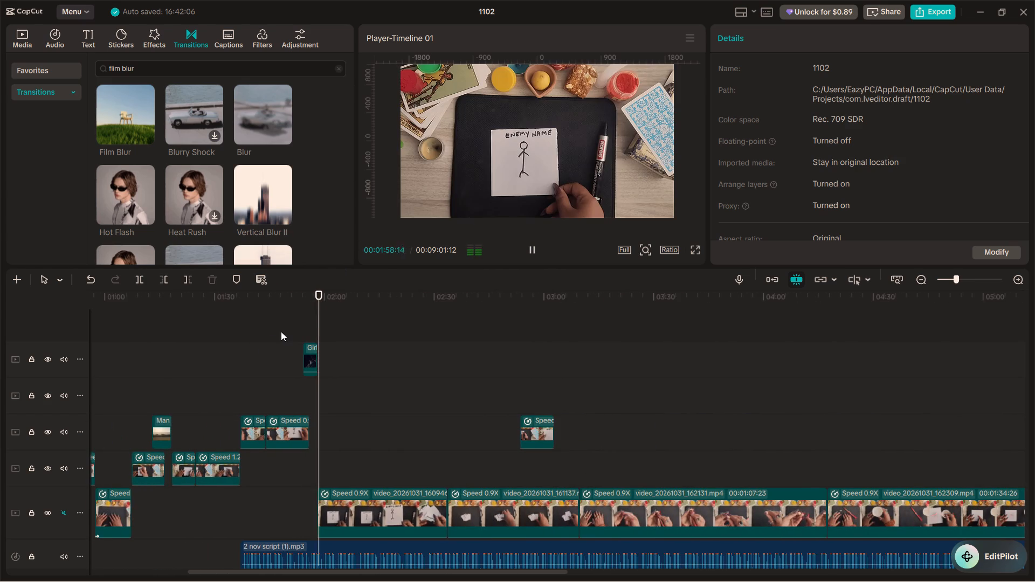
pyautogui.keyDown('alt'); pyautogui.scroll(-3, 320, 332); pyautogui.keyUp('alt')
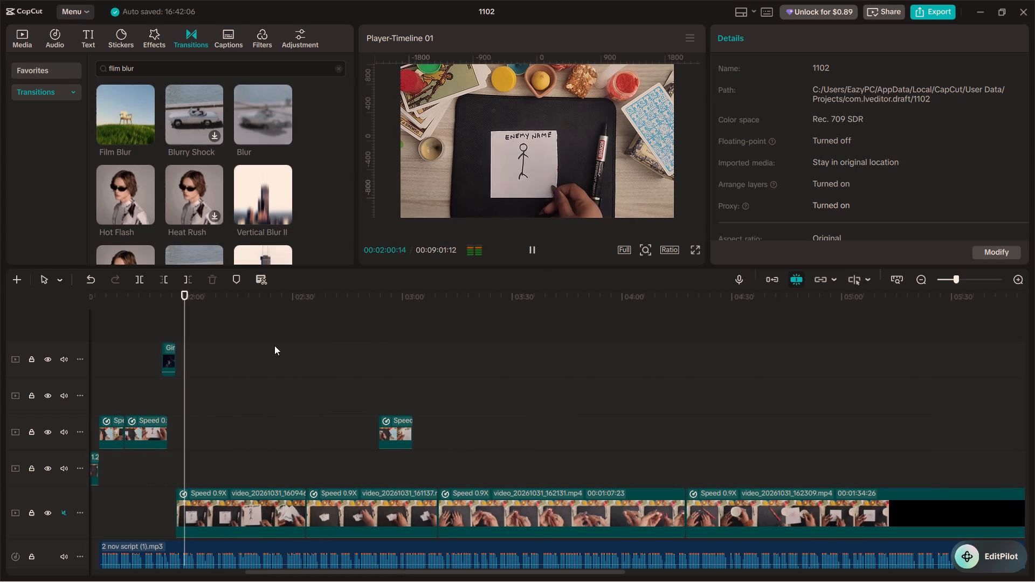
pyautogui.press('space')
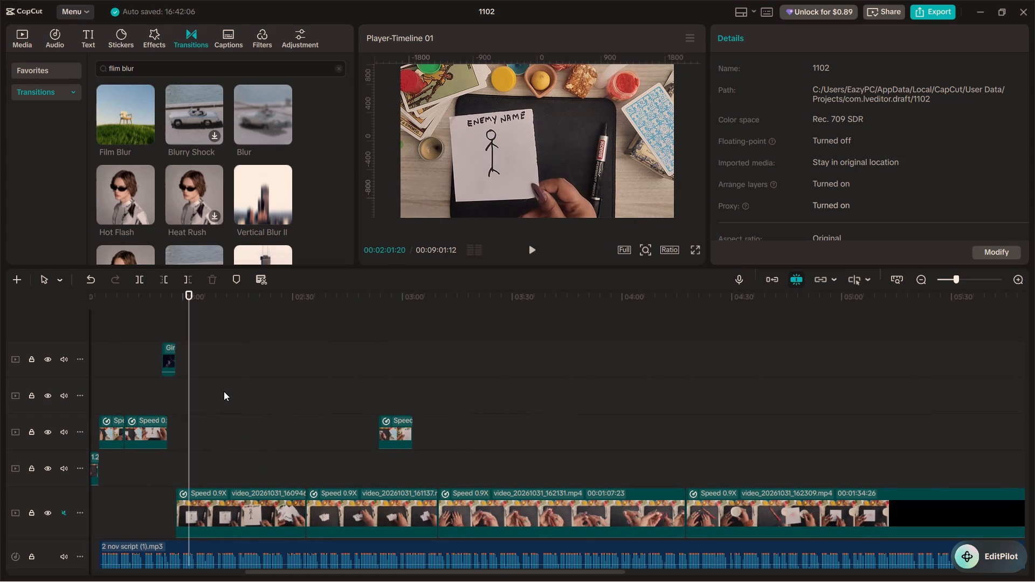
pyautogui.press('space')
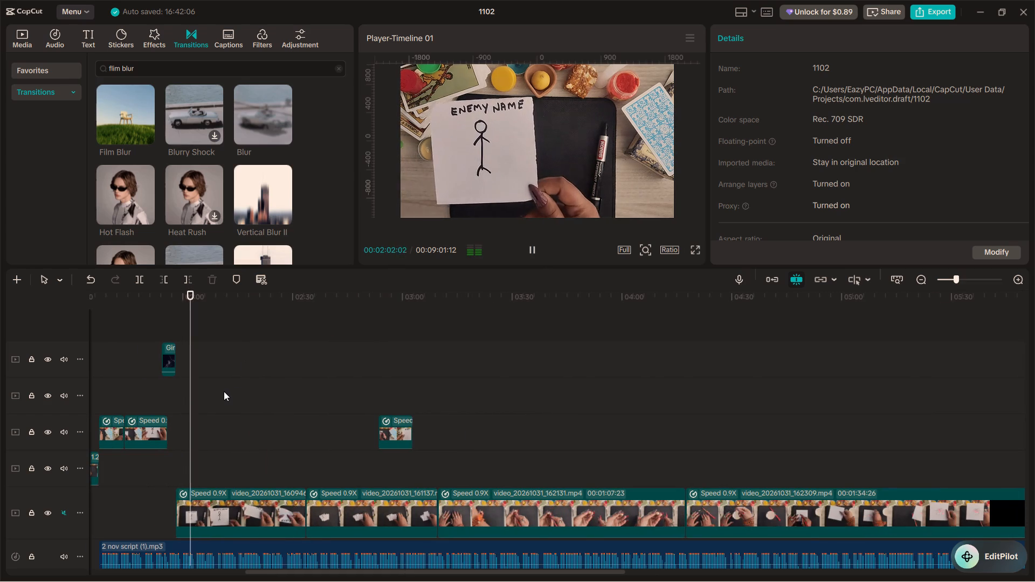
pyautogui.keyDown('ctrl'); pyautogui.scroll(14, 223, 383); pyautogui.keyUp('ctrl')
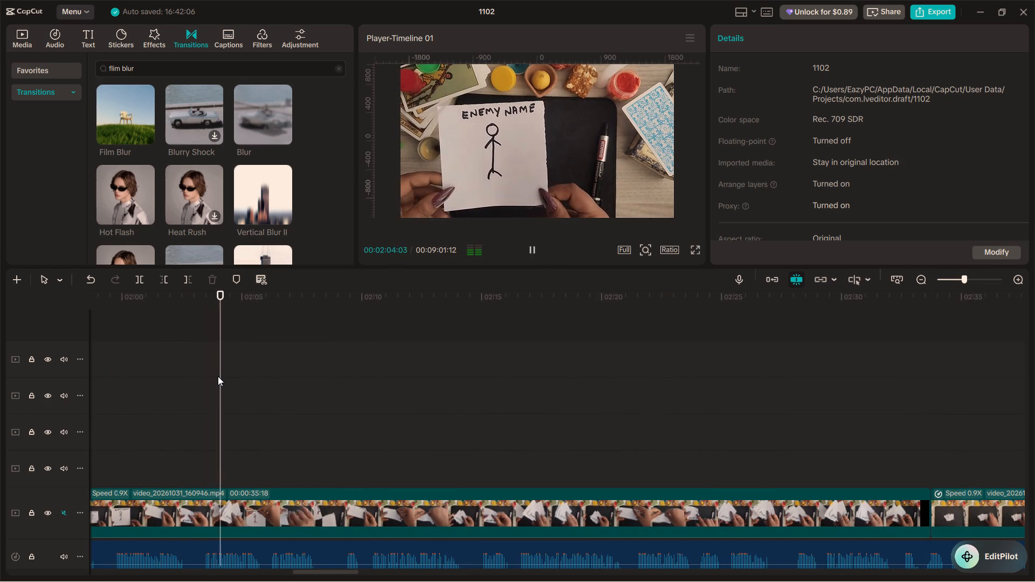
pyautogui.press('space')
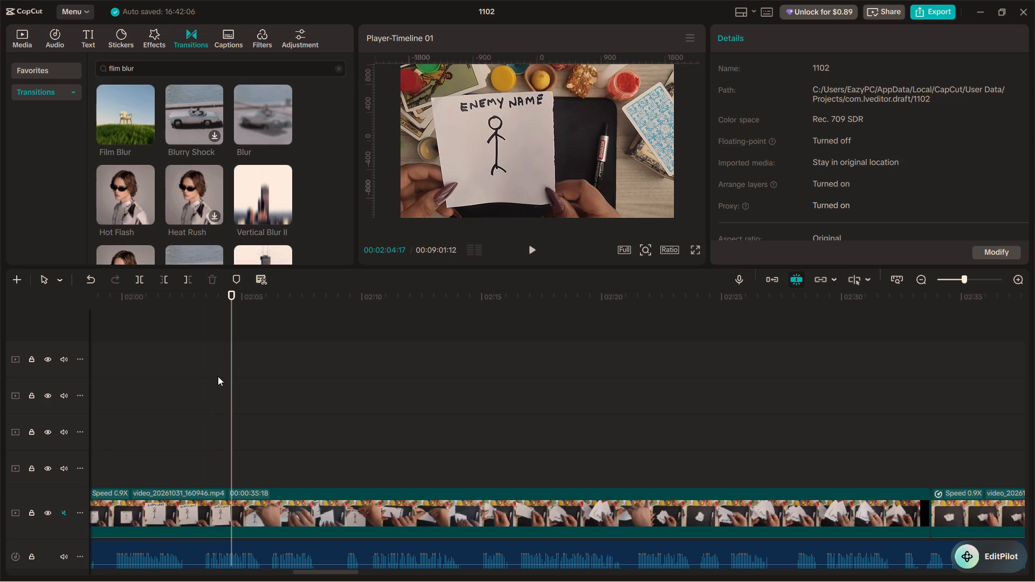
pyautogui.press('space')
pyautogui.press('space')
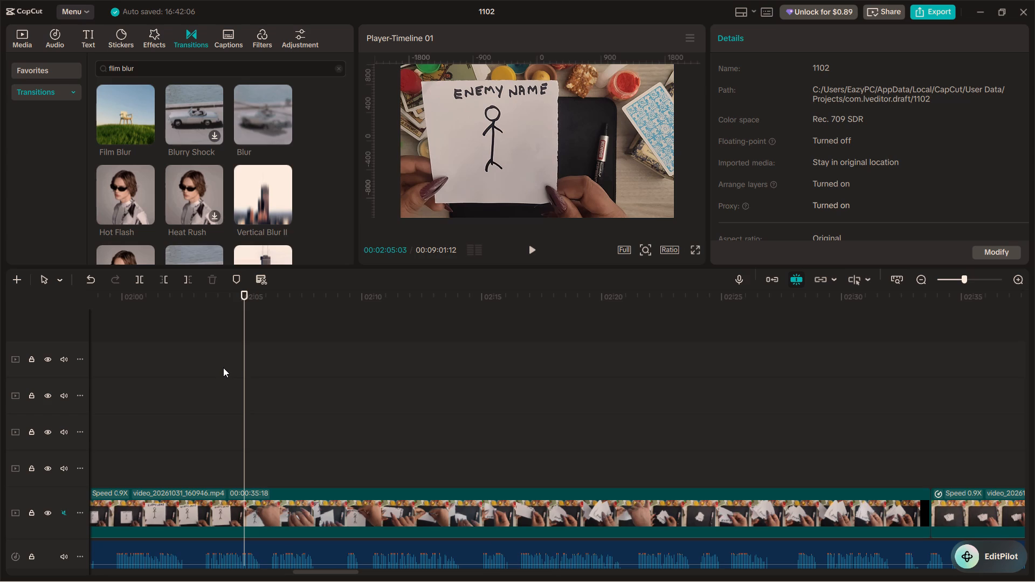
# Play the paper tearing from about 02:05, then locate the moment the torn pieces are fanned out at about 02:28.
pyautogui.press('space')
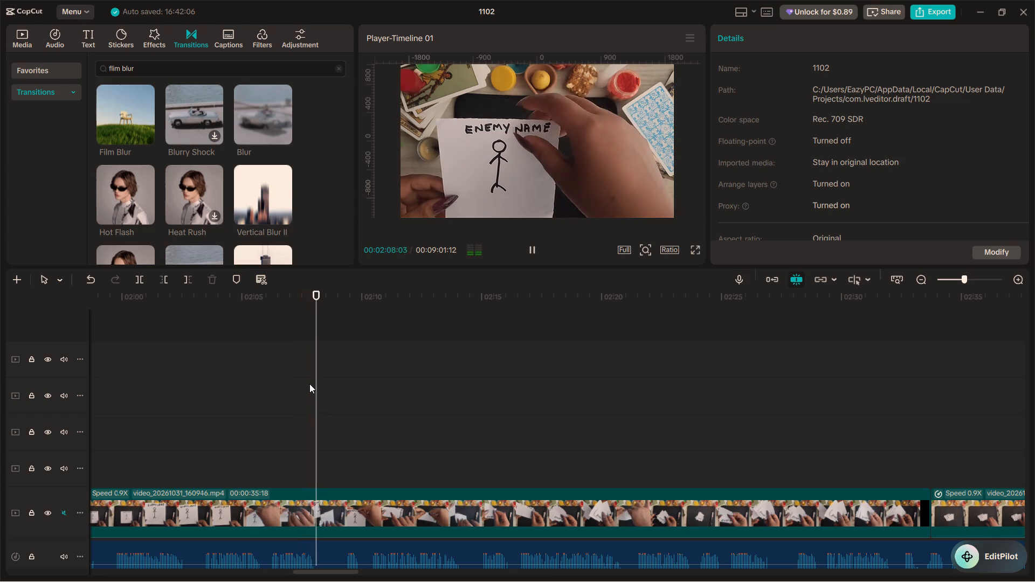
pyautogui.keyDown('ctrl'); pyautogui.scroll(-2, 309, 384); pyautogui.keyUp('ctrl')
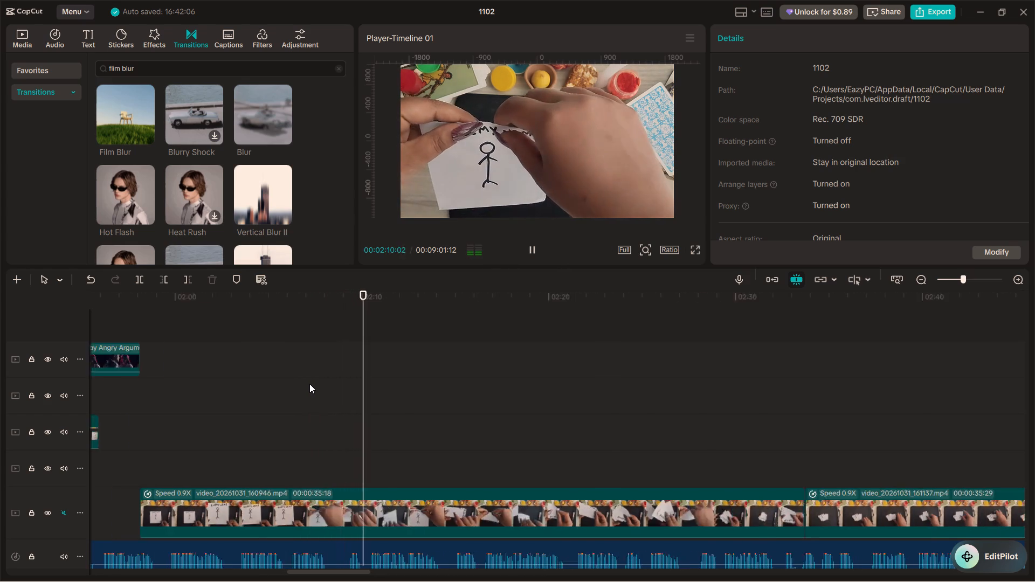
pyautogui.keyDown('ctrl'); pyautogui.scroll(-2, 309, 384); pyautogui.keyUp('ctrl')
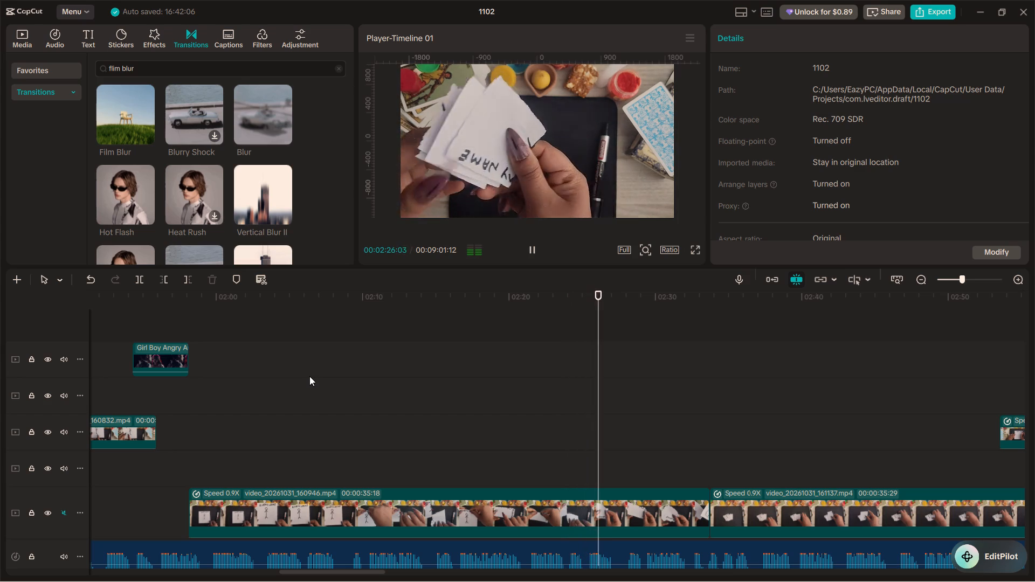
pyautogui.press('space')
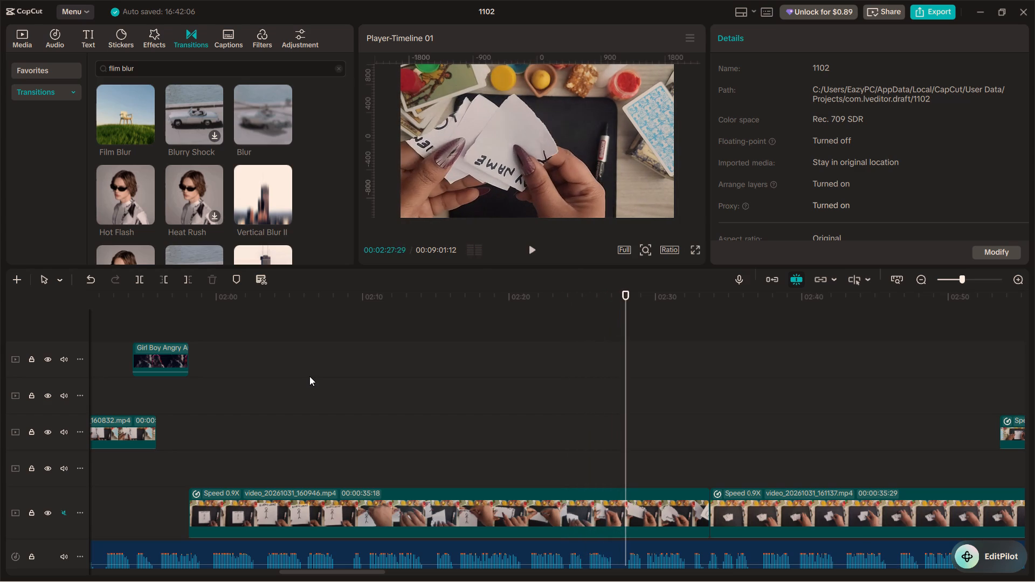
pyautogui.press('space')
pyautogui.press('space')
pyautogui.click(588, 420)
pyautogui.click(592, 423)
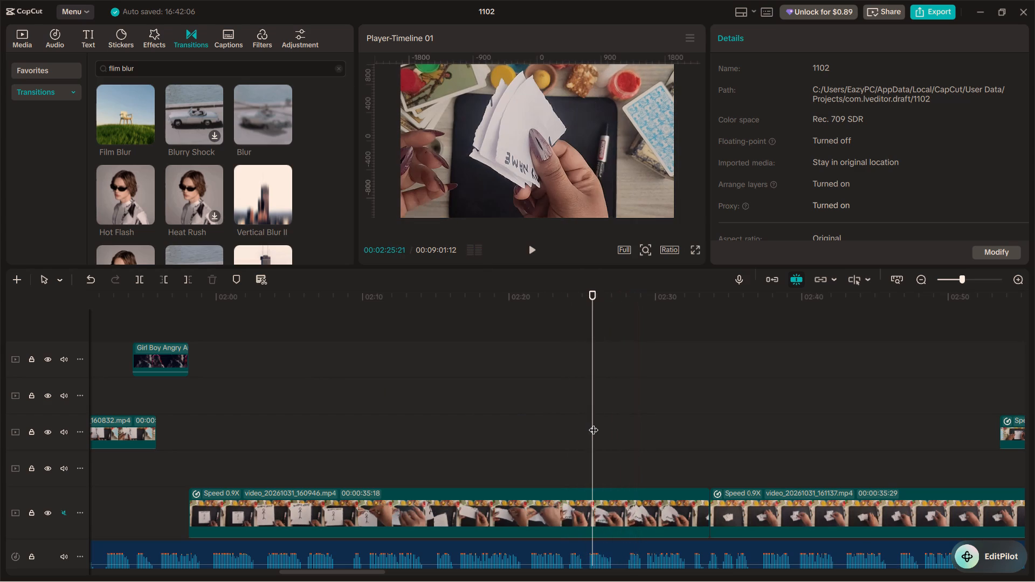
pyautogui.moveTo(594, 422); pyautogui.dragTo(627, 438)
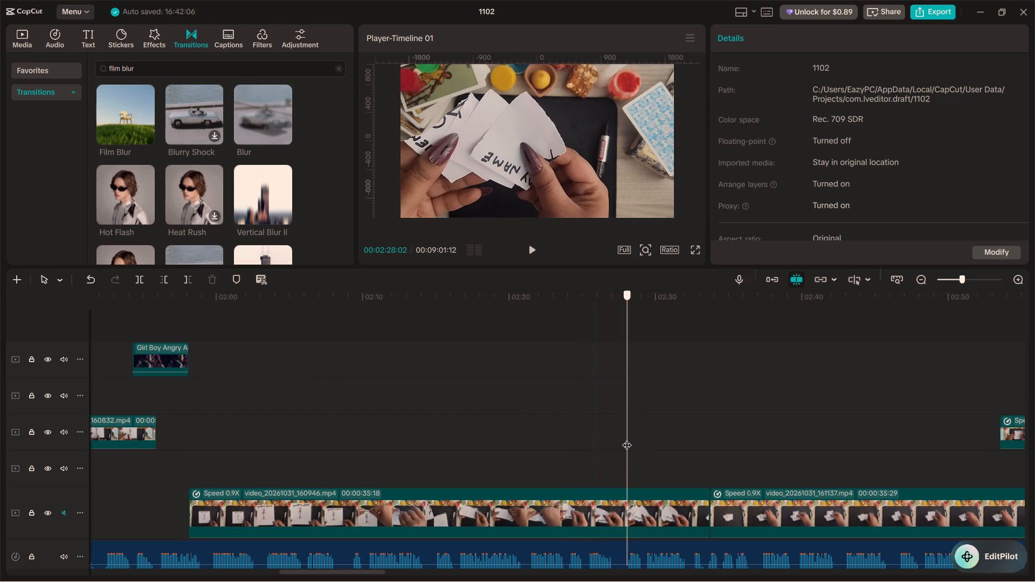
pyautogui.moveTo(627, 438); pyautogui.dragTo(626, 437)
pyautogui.click(619, 504)
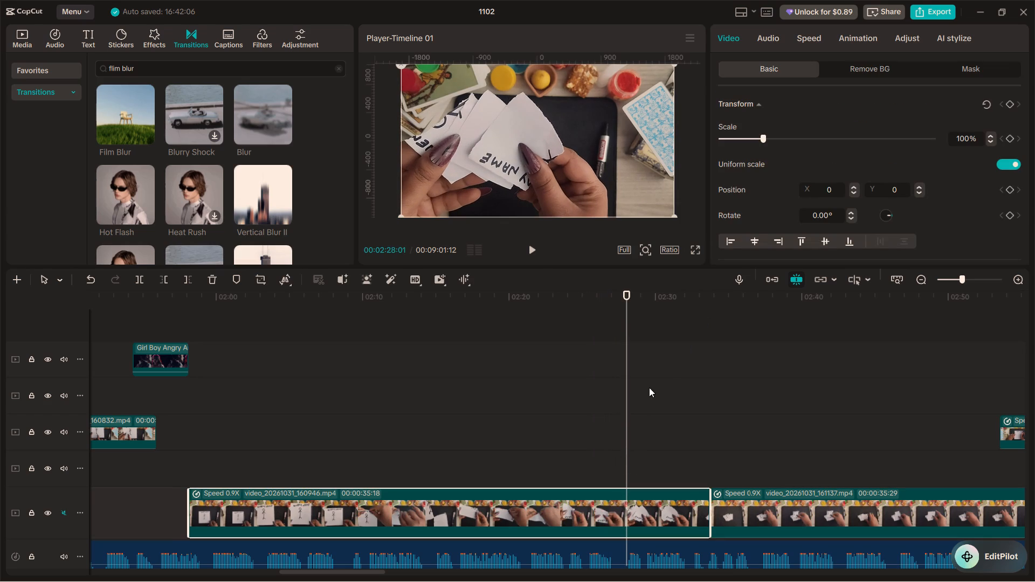
# Split video_20261031_160946.mp4 at 02:10:11, where the hands begin tearing the ENEMY NAME paper.
pyautogui.click(351, 437)
pyautogui.press('space')
pyautogui.press('space')
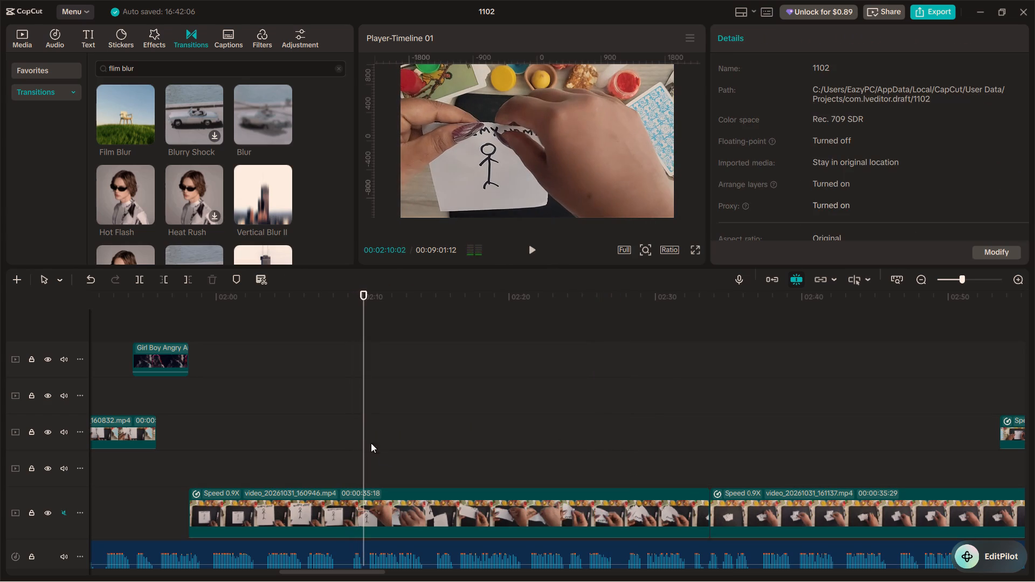
pyautogui.moveTo(364, 438); pyautogui.dragTo(348, 433)
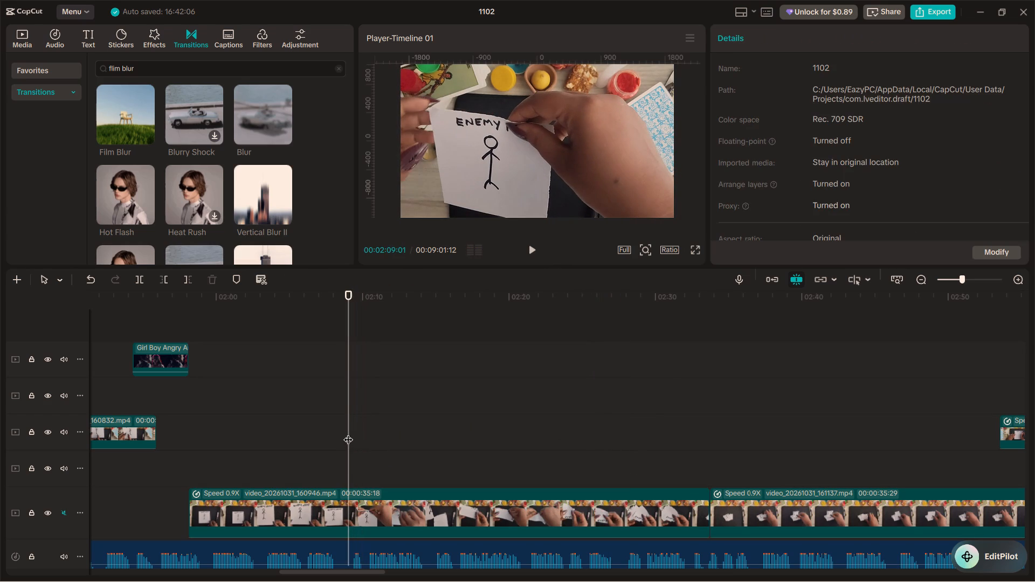
pyautogui.press('space')
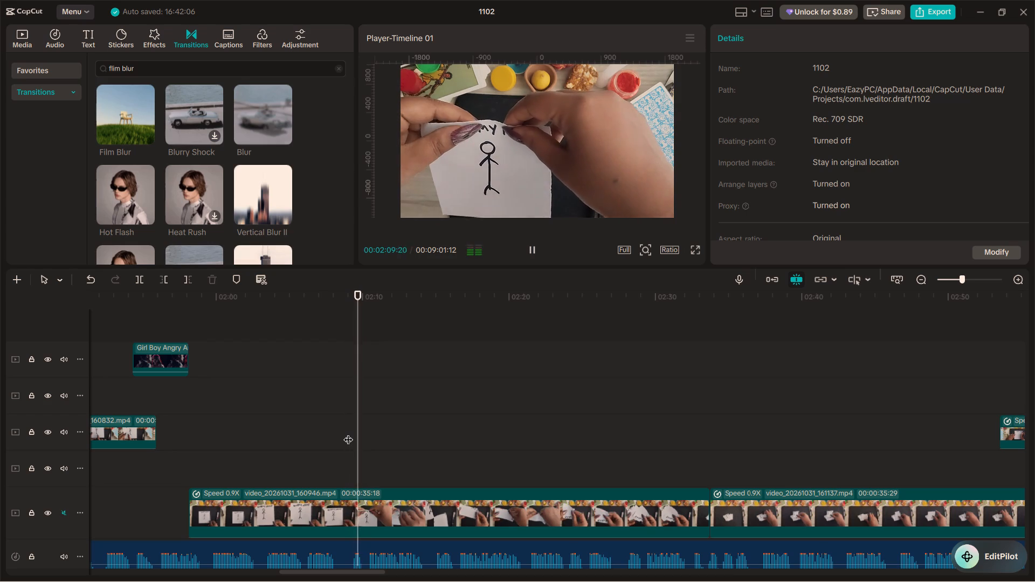
pyautogui.press('space')
pyautogui.press('space')
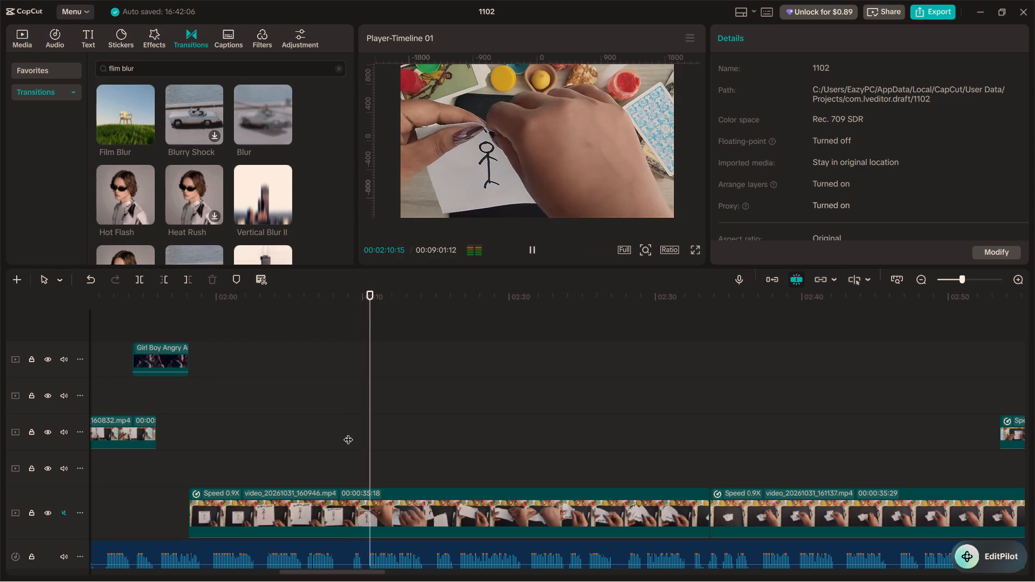
pyautogui.press('space')
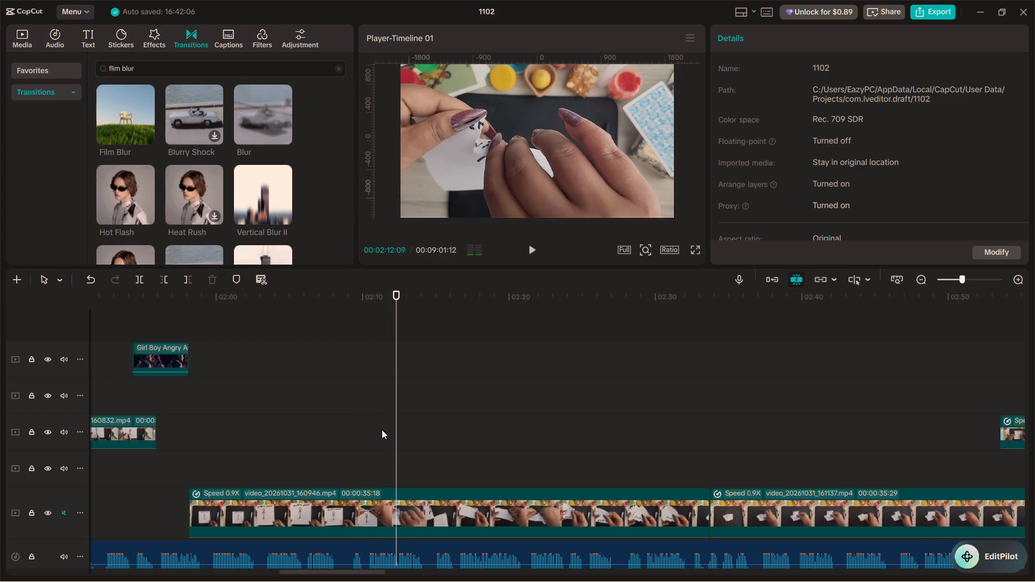
pyautogui.moveTo(394, 440); pyautogui.dragTo(369, 422)
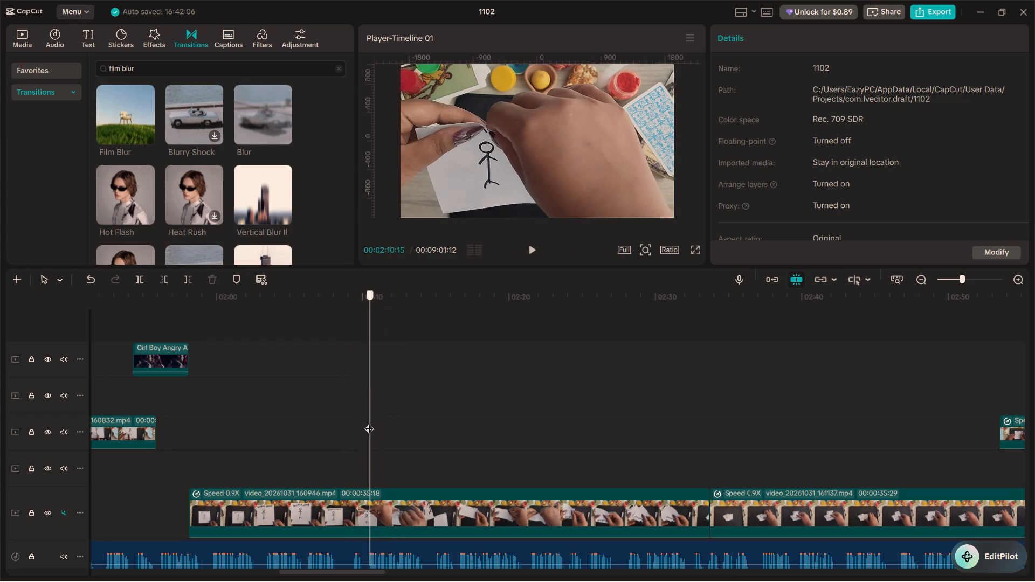
pyautogui.moveTo(369, 422); pyautogui.dragTo(368, 421)
pyautogui.click(397, 522)
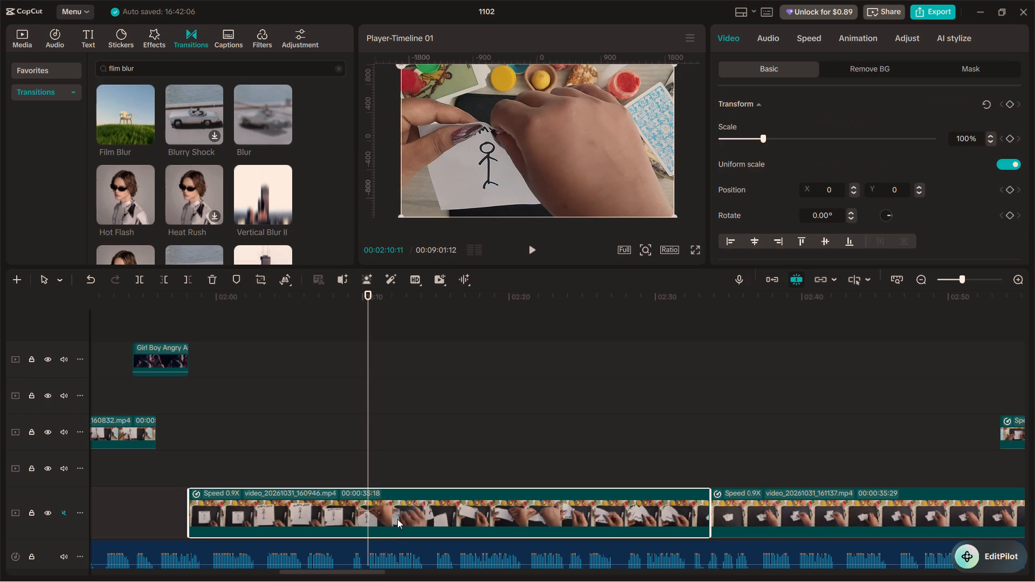
pyautogui.hotkey('ctrl', 'b')
# Speed up the second part of video_20261031_160946.mp4 to 1.19x so that it ends at about 02:28.
pyautogui.moveTo(367, 453); pyautogui.dragTo(370, 454)
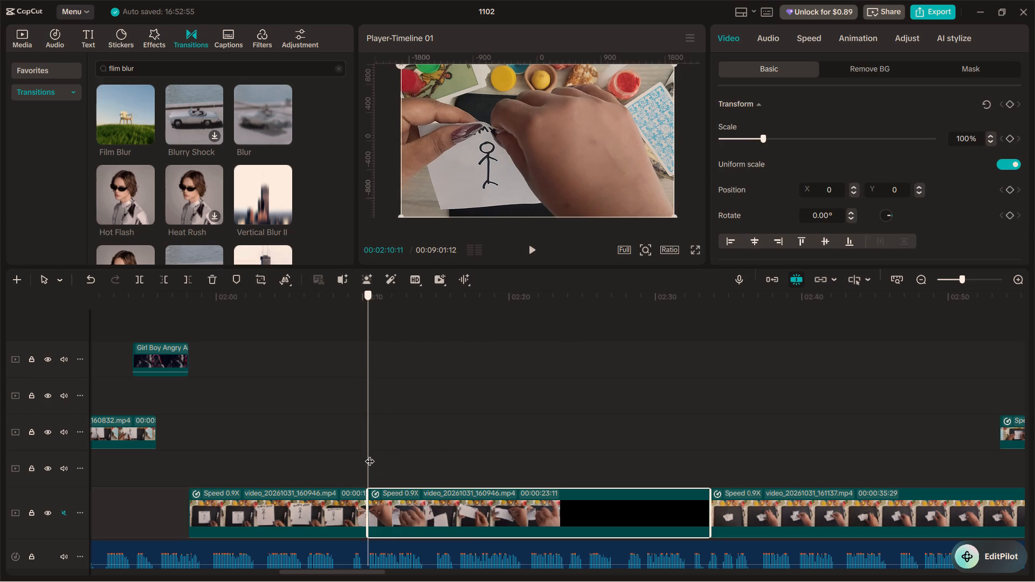
pyautogui.moveTo(370, 454); pyautogui.dragTo(584, 458)
pyautogui.press('space')
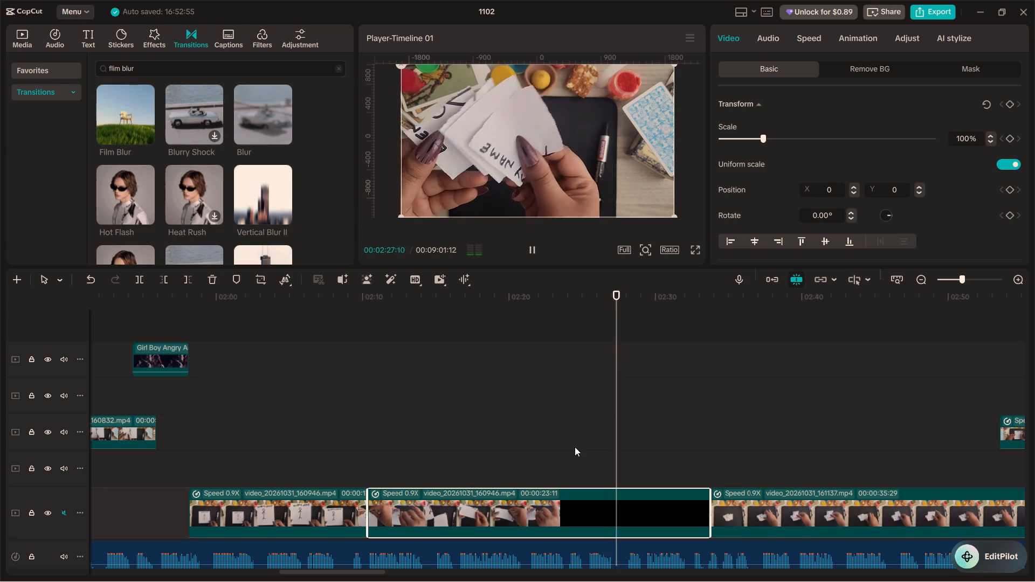
pyautogui.press('space')
pyautogui.moveTo(634, 459); pyautogui.dragTo(627, 458)
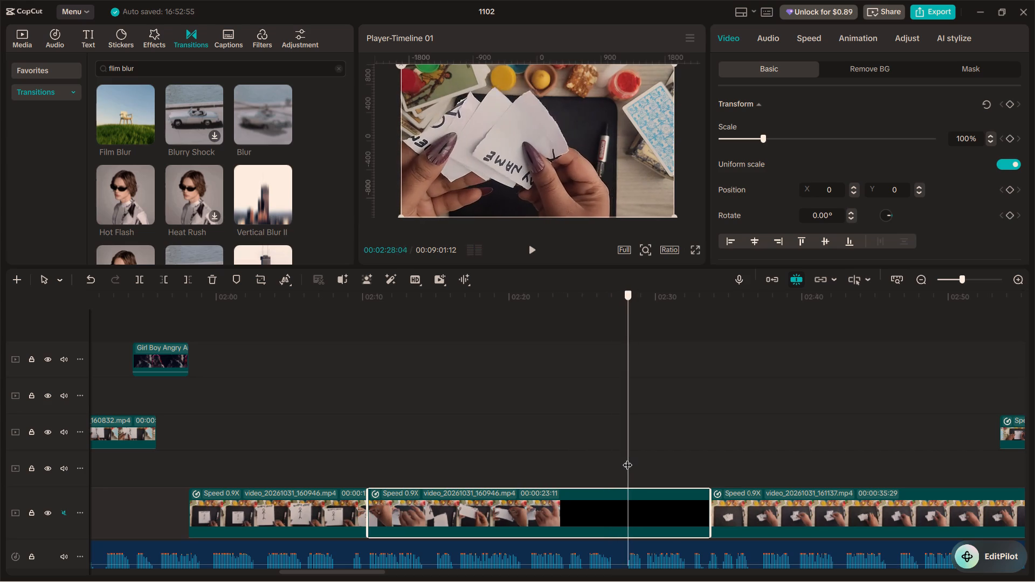
pyautogui.moveTo(627, 458); pyautogui.dragTo(627, 458)
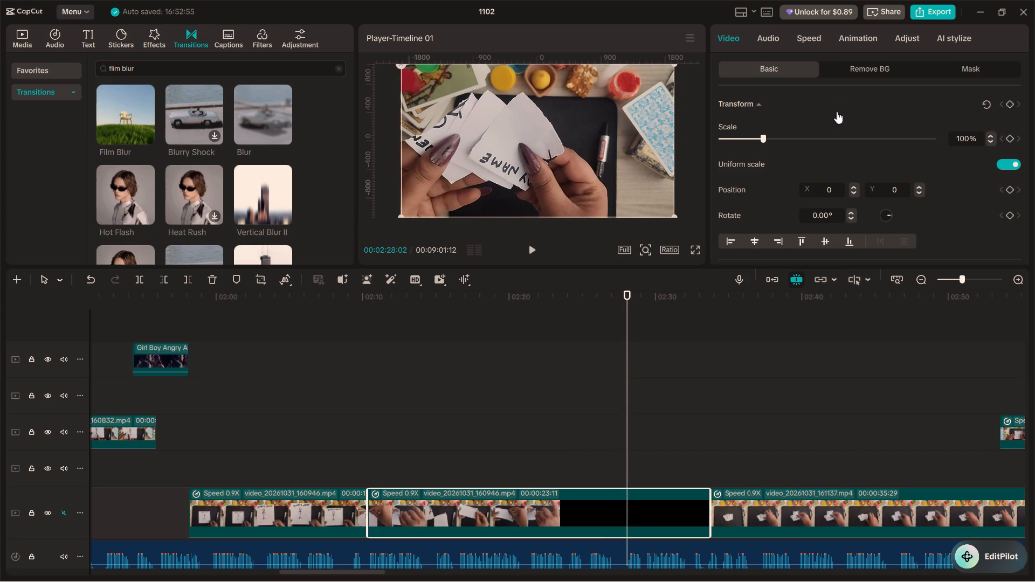
pyautogui.click(813, 42)
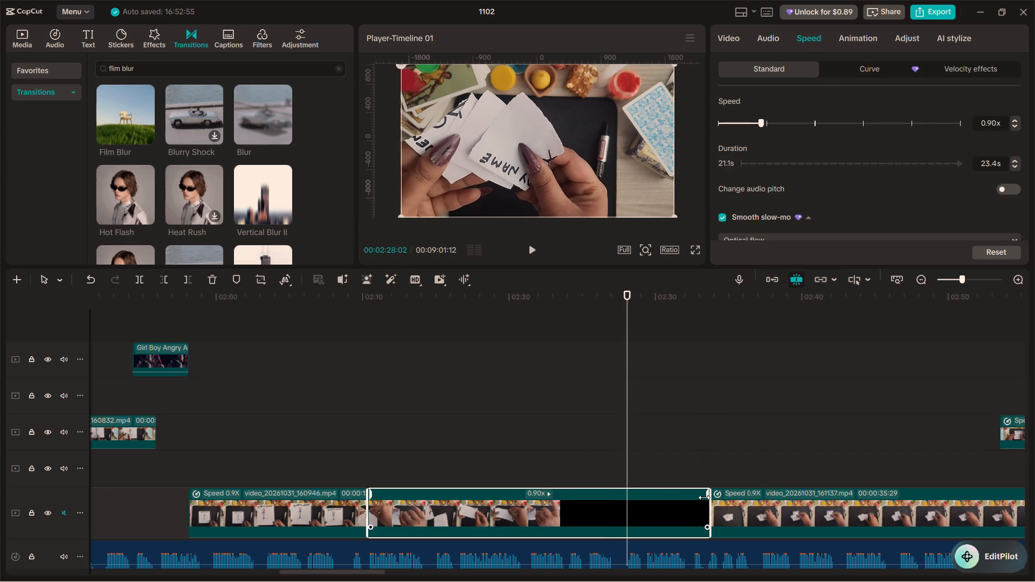
pyautogui.moveTo(706, 495); pyautogui.dragTo(624, 496)
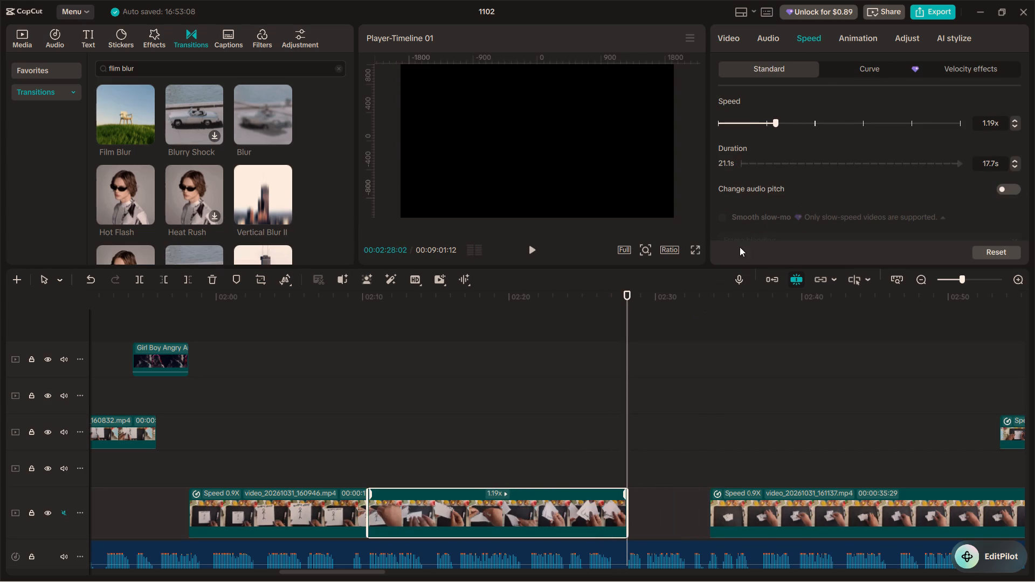
# Play from about 02:08 to 02:15 to check the sped-up paper tearing after the split.
pyautogui.click(331, 453)
pyautogui.press('space')
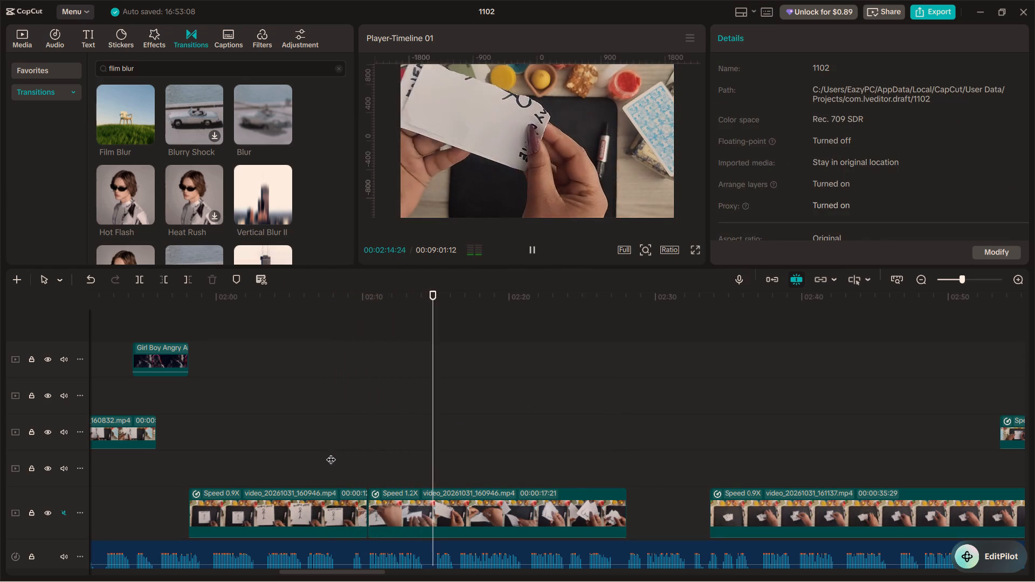
pyautogui.press('space')
# Move video_20261031_161137.mp4 earlier to close the gap, directly against the end of the sped-up tearing clip.
pyautogui.moveTo(747, 506); pyautogui.dragTo(673, 503)
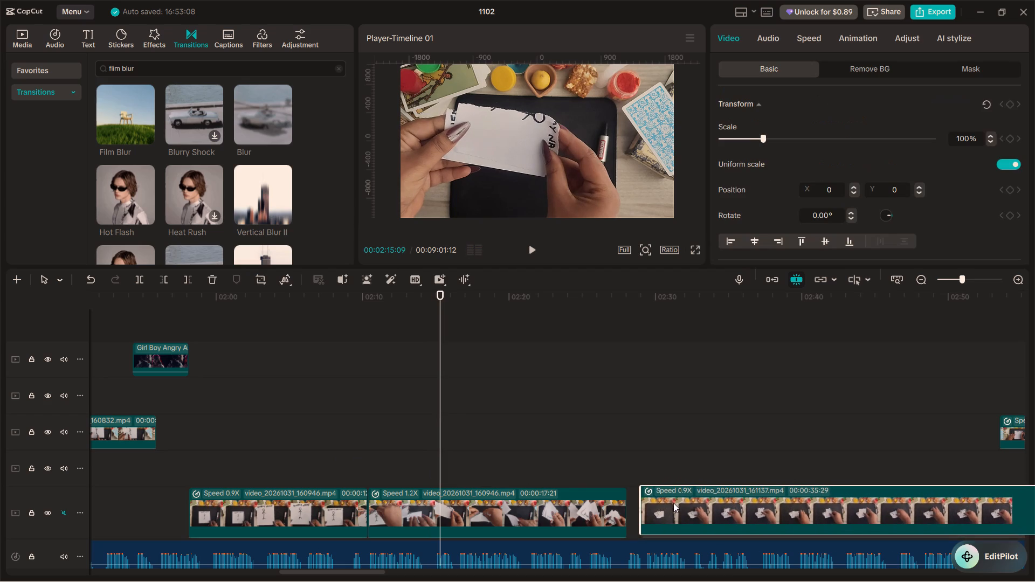
pyautogui.moveTo(673, 503); pyautogui.dragTo(667, 503)
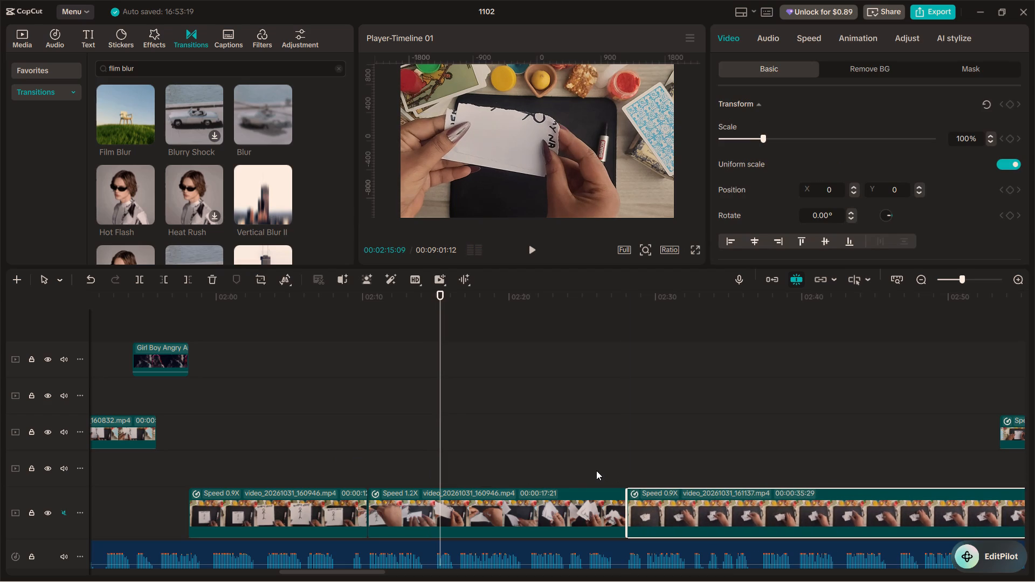
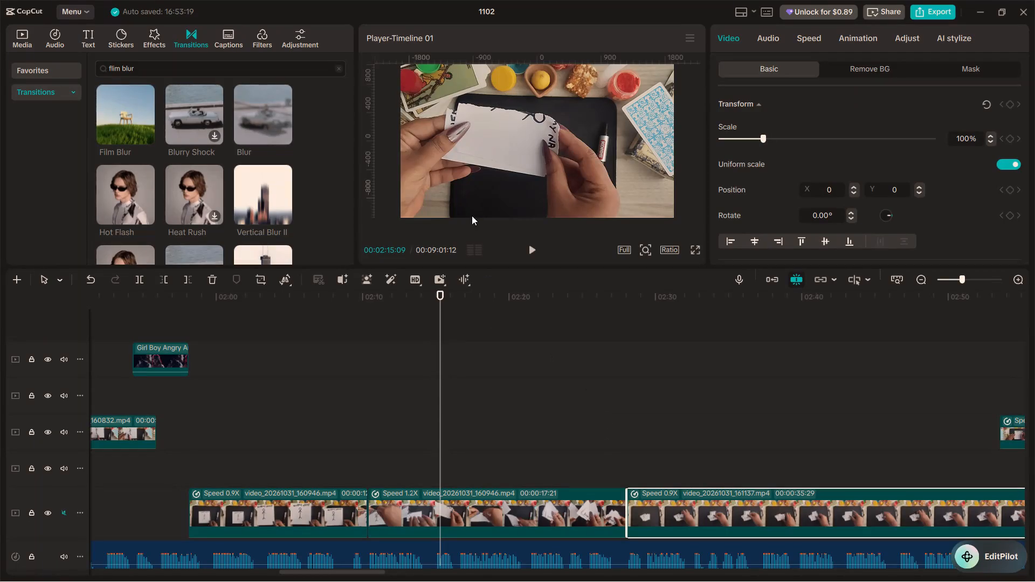
# Play from about 02:15 to 02:41 to review the sped-up tearing and the following clip against the voiceover.
pyautogui.press('space')
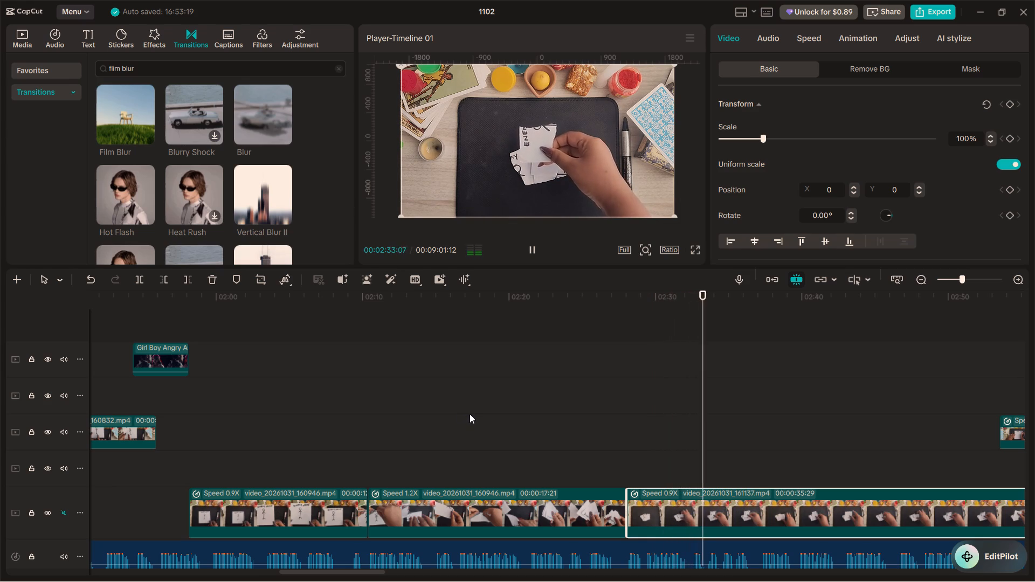
pyautogui.press('space')
pyautogui.press('space')
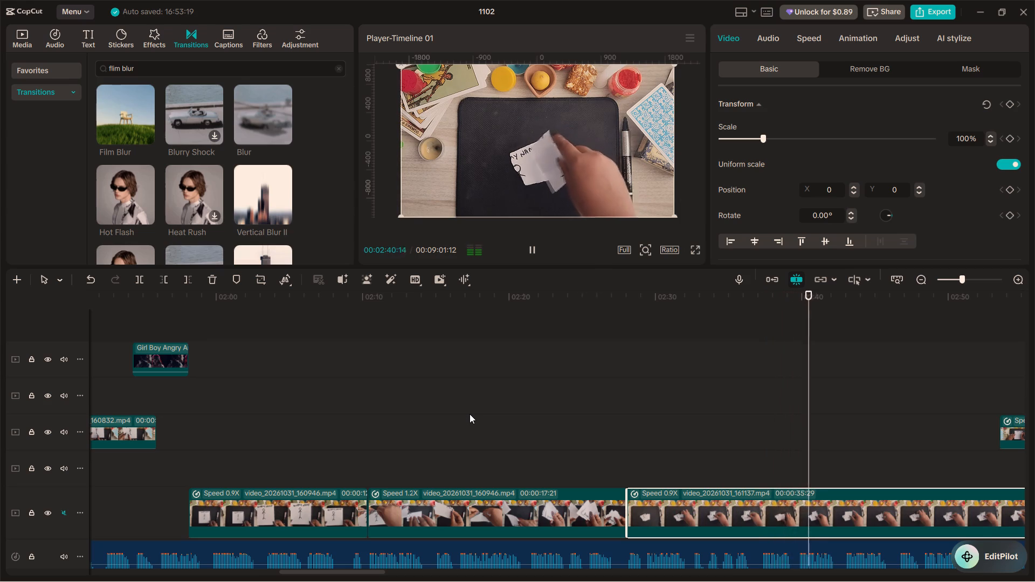
pyautogui.press('space')
pyautogui.keyDown('ctrl'); pyautogui.scroll(-5, 446, 410); pyautogui.keyUp('ctrl')
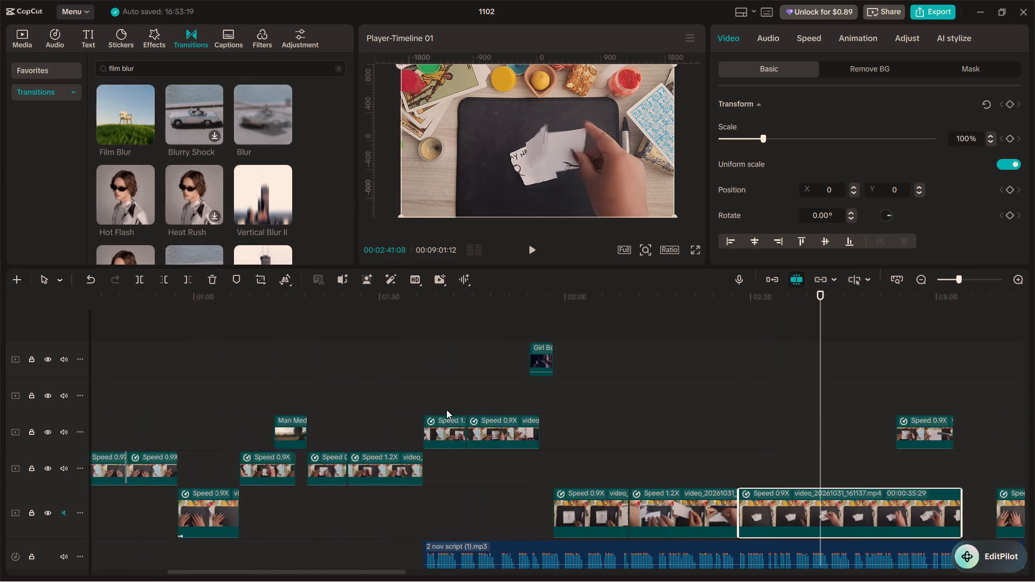
pyautogui.keyDown('ctrl'); pyautogui.scroll(9, 446, 410); pyautogui.keyUp('ctrl')
pyautogui.keyDown('alt'); pyautogui.scroll(2, 446, 410); pyautogui.keyUp('alt')
pyautogui.keyDown('alt'); pyautogui.scroll(-4, 446, 410); pyautogui.keyUp('alt')
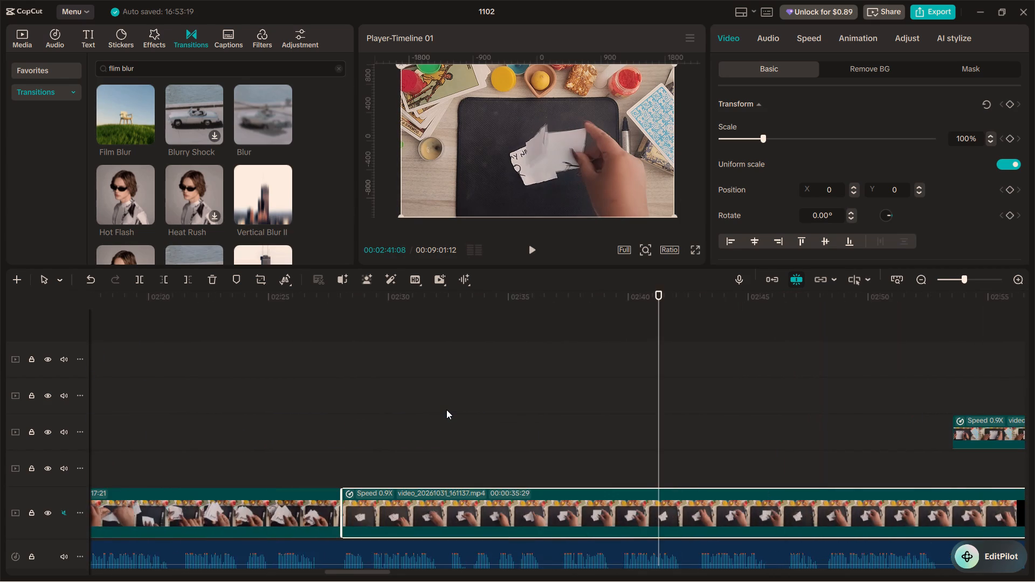
pyautogui.keyDown('alt'); pyautogui.scroll(-3, 446, 410); pyautogui.keyUp('alt')
pyautogui.keyDown('alt'); pyautogui.scroll(2, 446, 410); pyautogui.keyUp('alt')
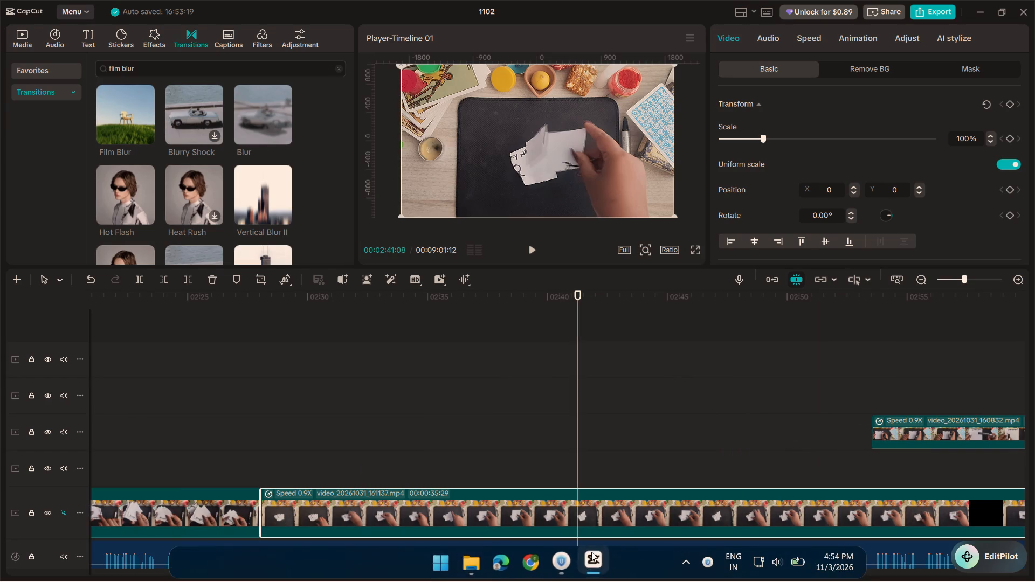
# Switch to the Brave browser, close the Downloads page and open YouTube in a new tab.
pyautogui.click(618, 163)
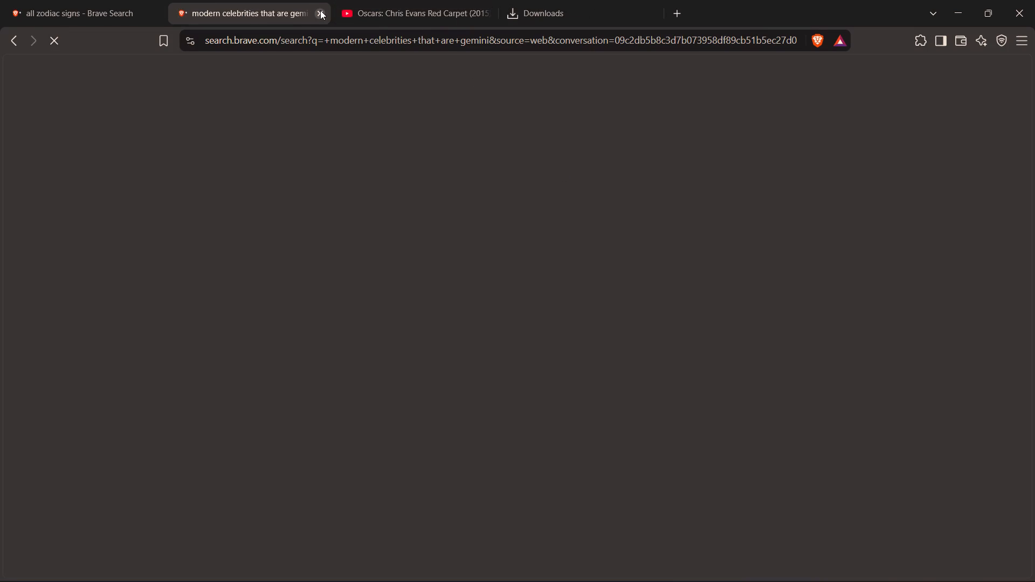
pyautogui.click(377, 3)
pyautogui.click(612, 8)
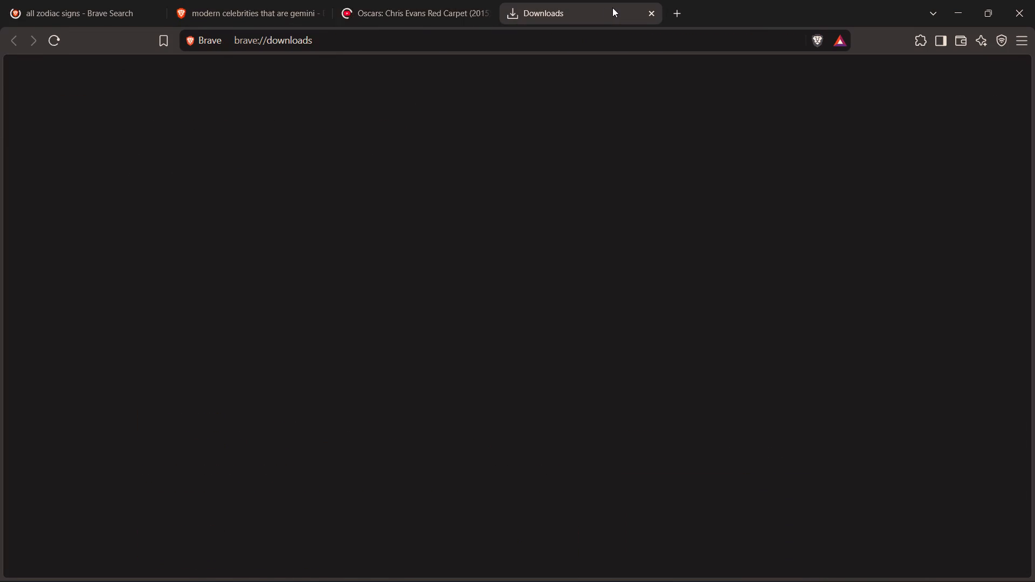
pyautogui.click(652, 16)
pyautogui.click(517, 9)
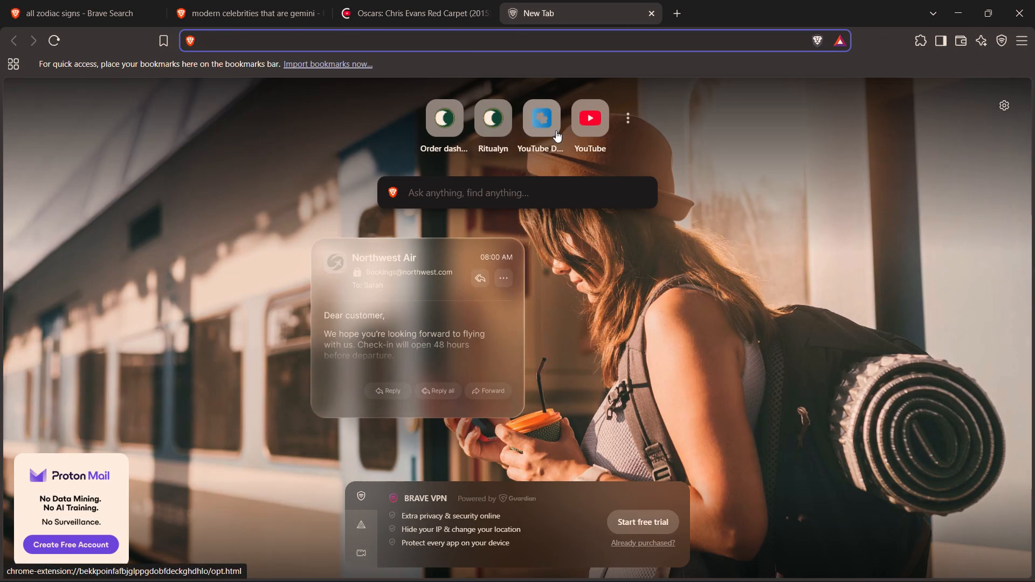
pyautogui.moveTo(558, 130); pyautogui.dragTo(577, 138)
pyautogui.click(584, 131)
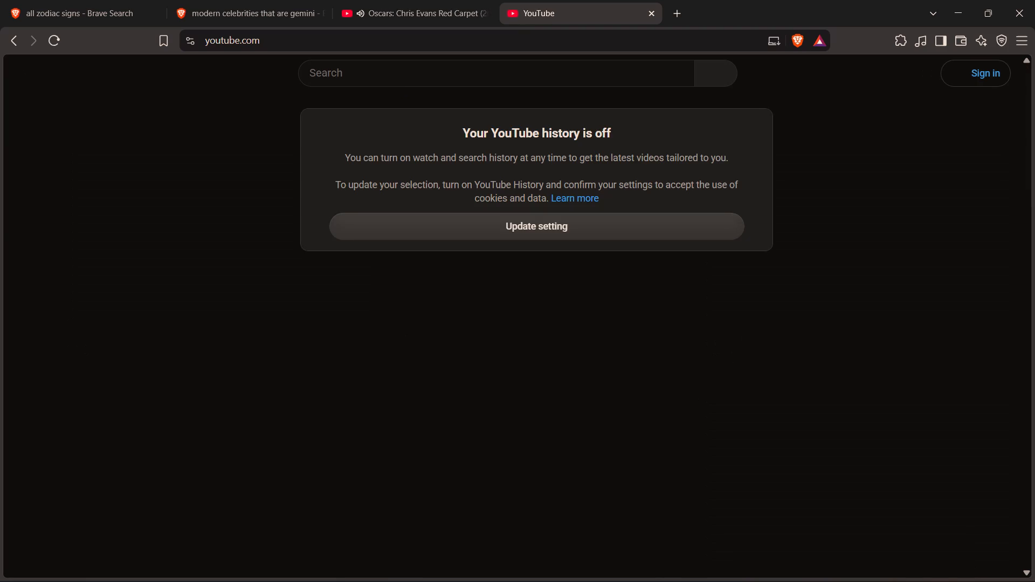
# Search YouTube for "body elements stock video".
pyautogui.click(398, 74)
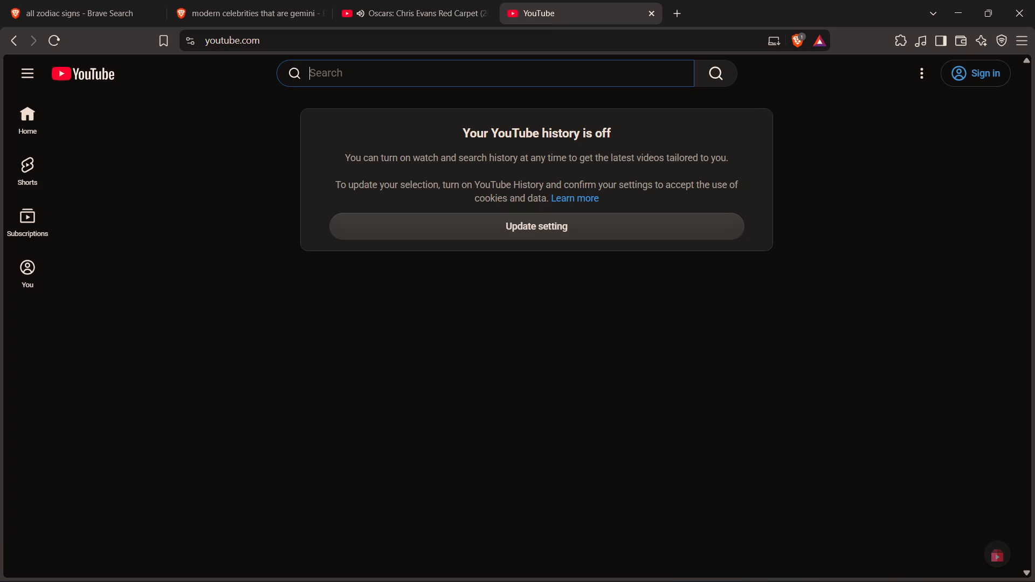
pyautogui.write('body elements')
pyautogui.press('space')
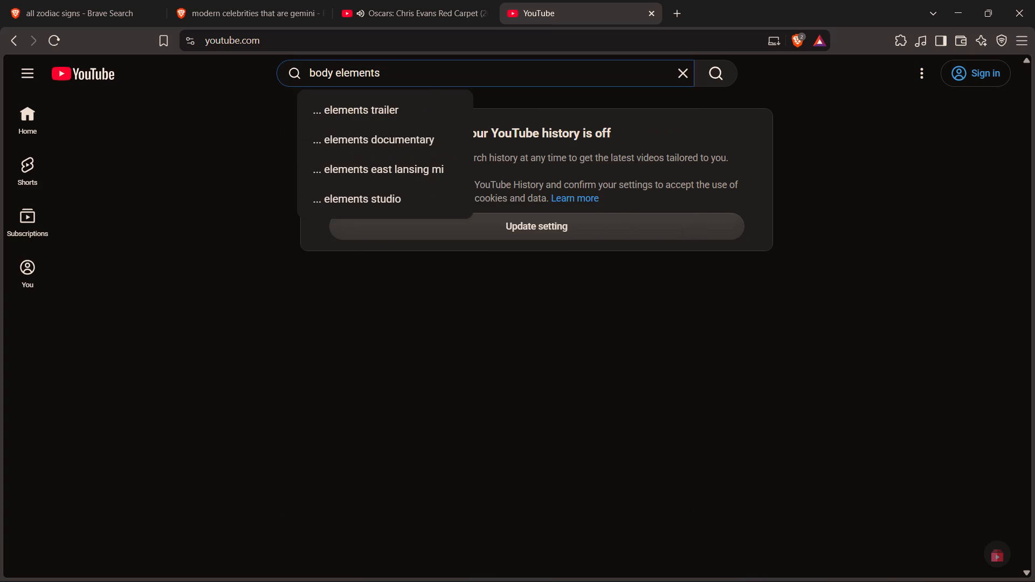
pyautogui.write('stock video')
pyautogui.press('Return')
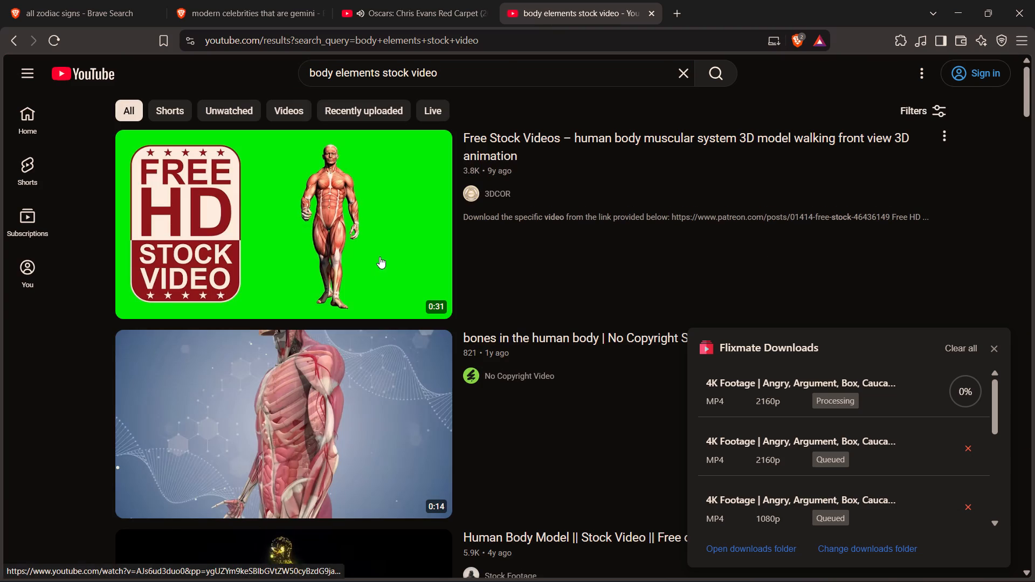
# Browse the "body elements stock video" results for usable human body footage.
pyautogui.scroll(-2, 343, 245)
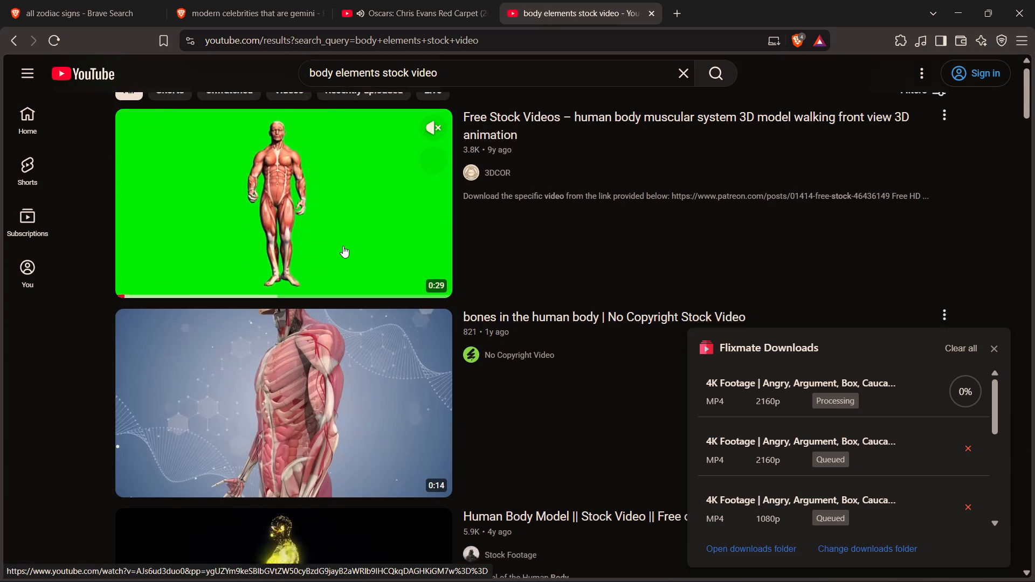
pyautogui.scroll(-4, 343, 246)
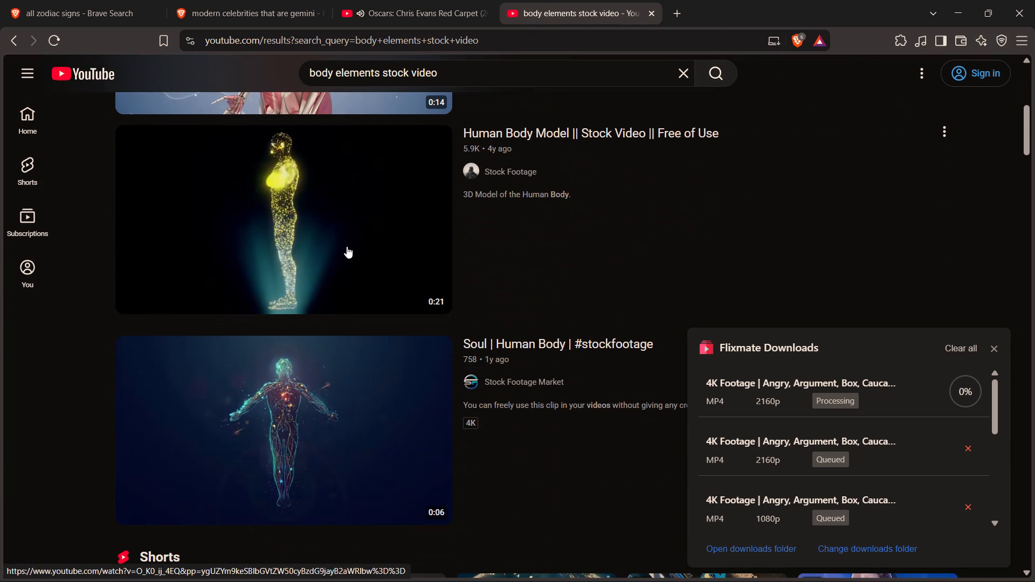
pyautogui.scroll(-4, 351, 250)
pyautogui.scroll(2, 357, 219)
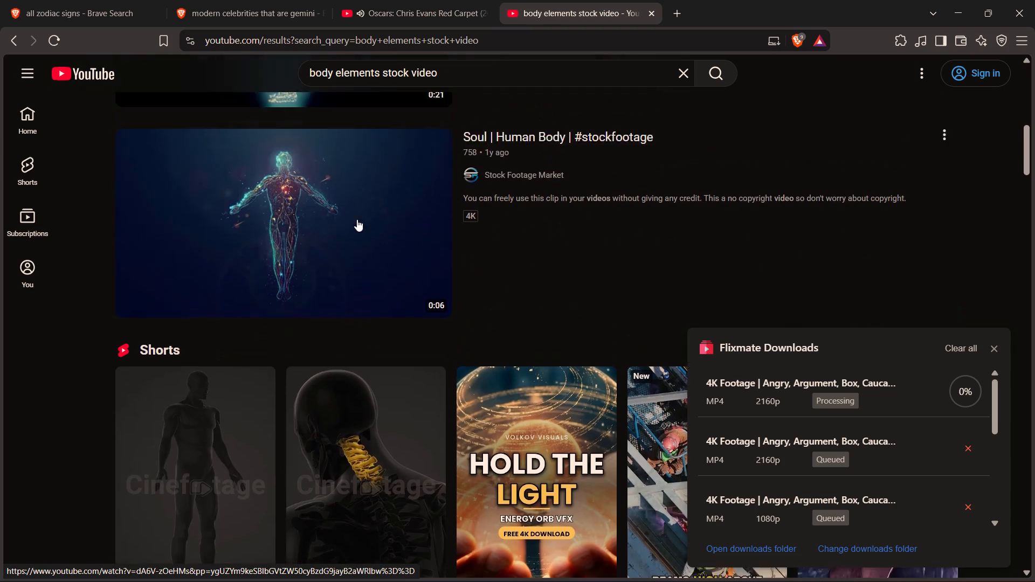
pyautogui.scroll(-9, 357, 219)
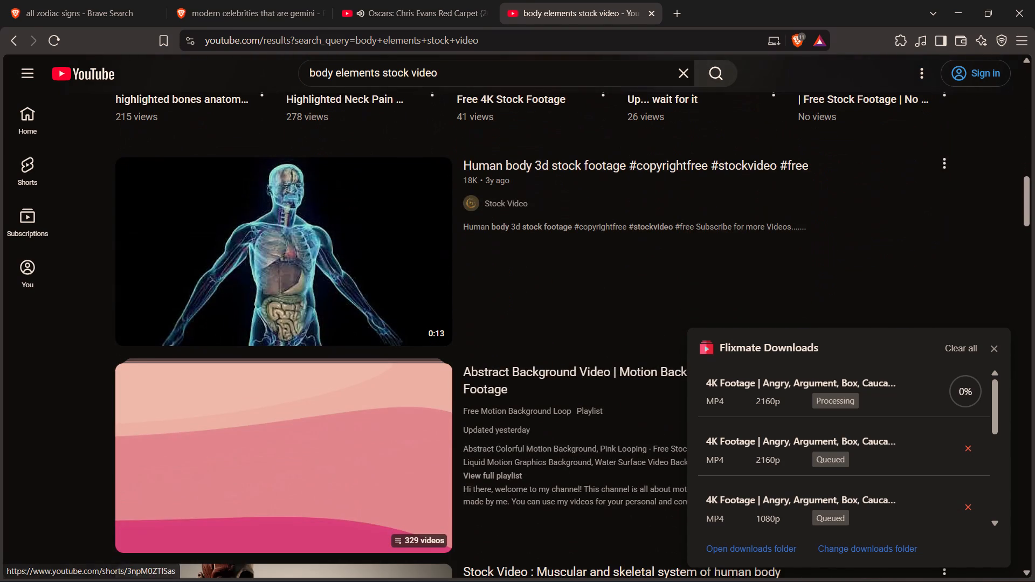
# Refine the YouTube search to "body elements stock video fire water earth air".
pyautogui.click(447, 68)
pyautogui.press('space')
pyautogui.write('fire')
pyautogui.press('space')
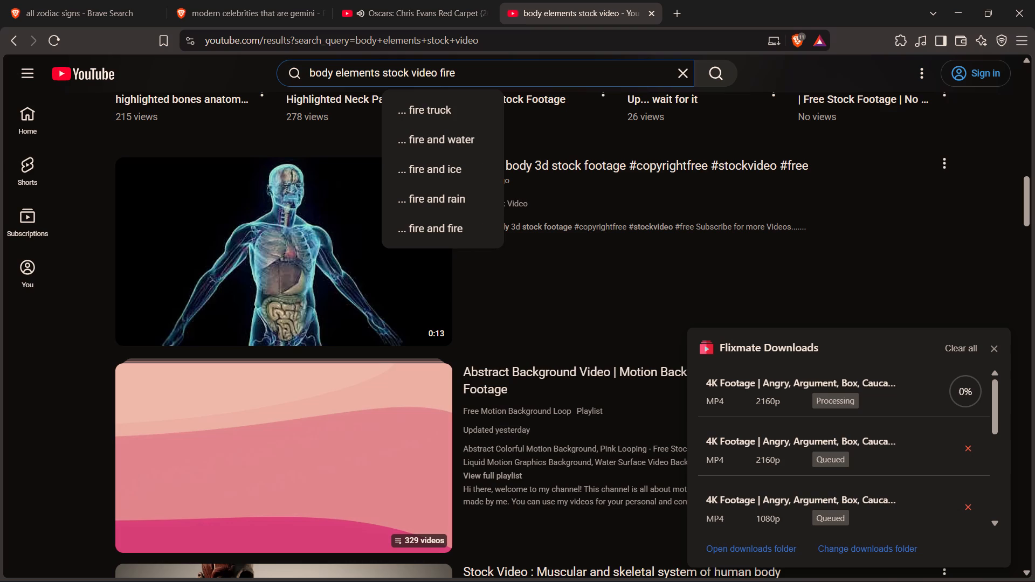
pyautogui.press('BackSpace')
pyautogui.write(',')
pyautogui.press('space')
pyautogui.press('w')
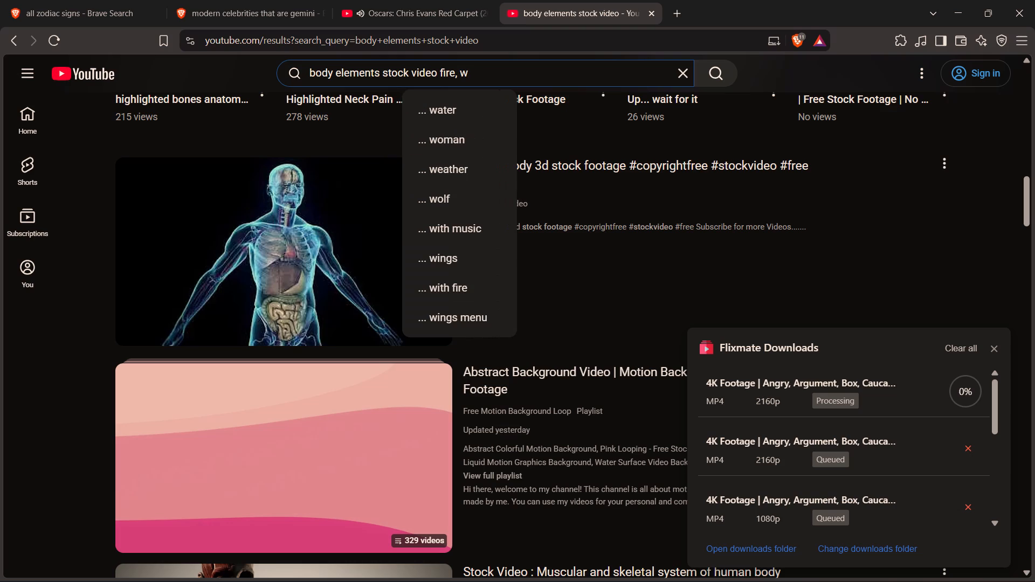
pyautogui.write('ater')
pyautogui.write(',')
pyautogui.press('space')
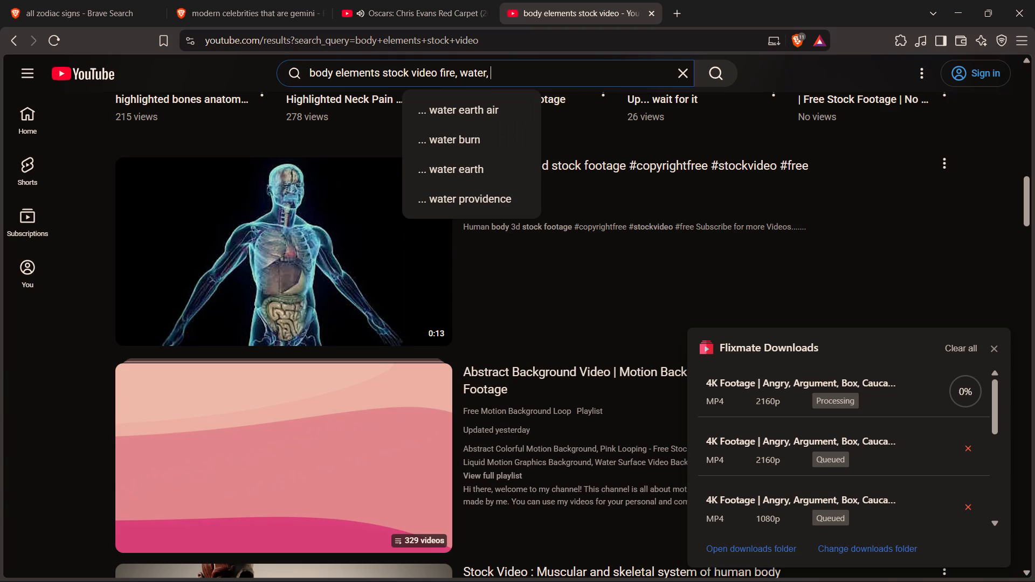
pyautogui.press('Down')
pyautogui.press('Return')
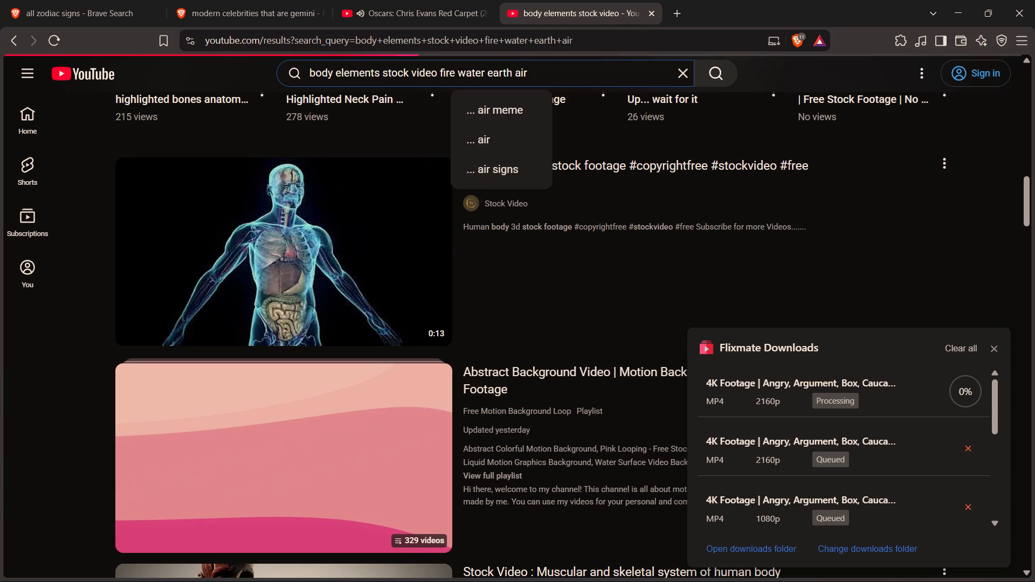
# Examine the fire, water, earth and air results for suitable stock footage, dismissing the Flixmate Downloads pop-up.
pyautogui.scroll(-4, 286, 261)
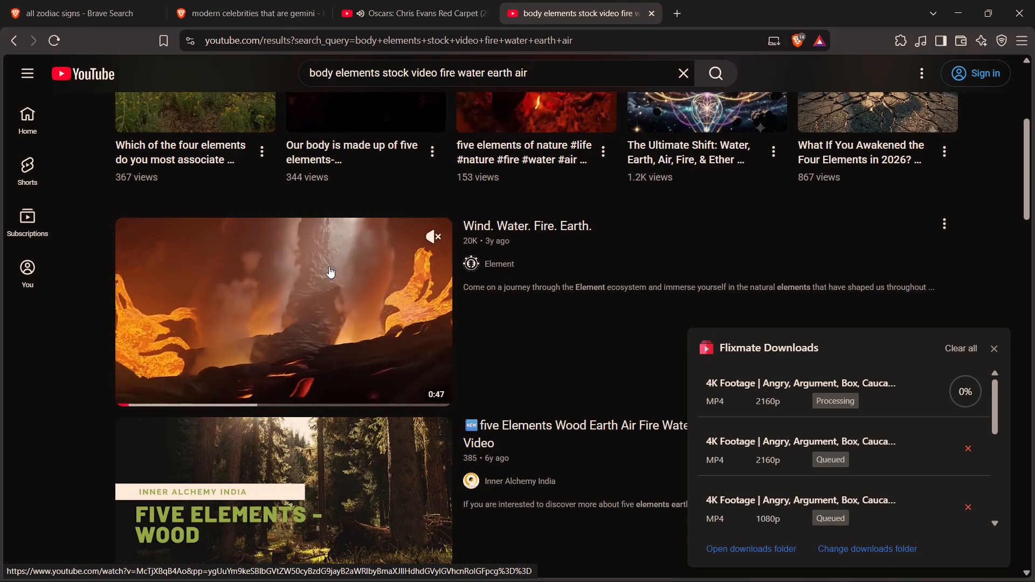
pyautogui.scroll(-4, 257, 317)
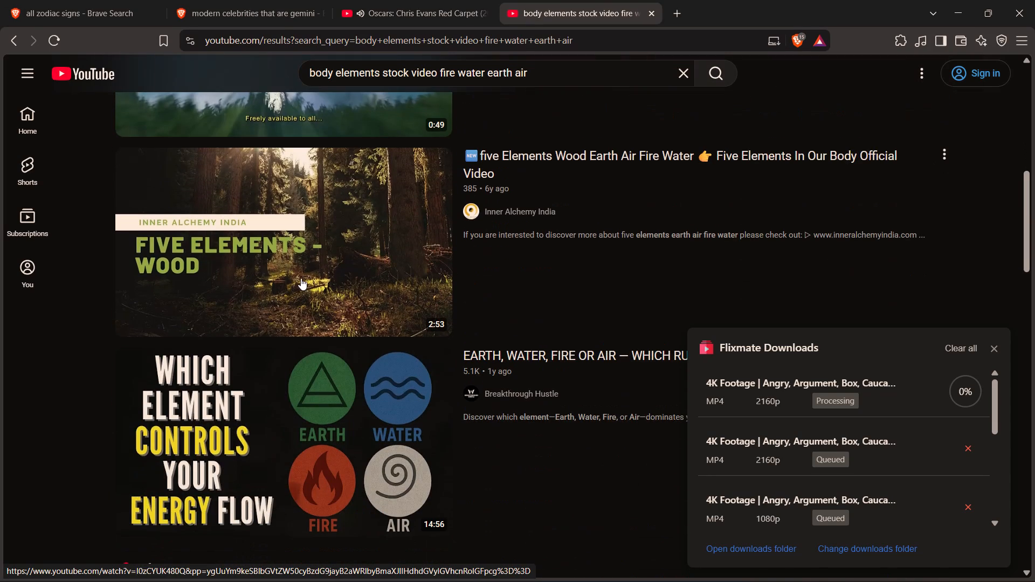
pyautogui.scroll(-1, 301, 277)
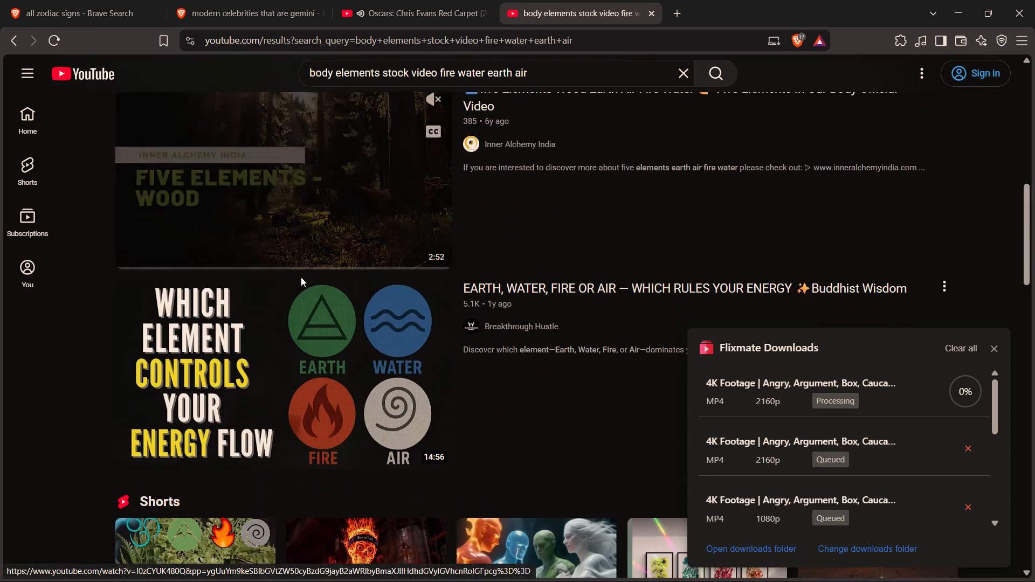
pyautogui.scroll(-2, 301, 277)
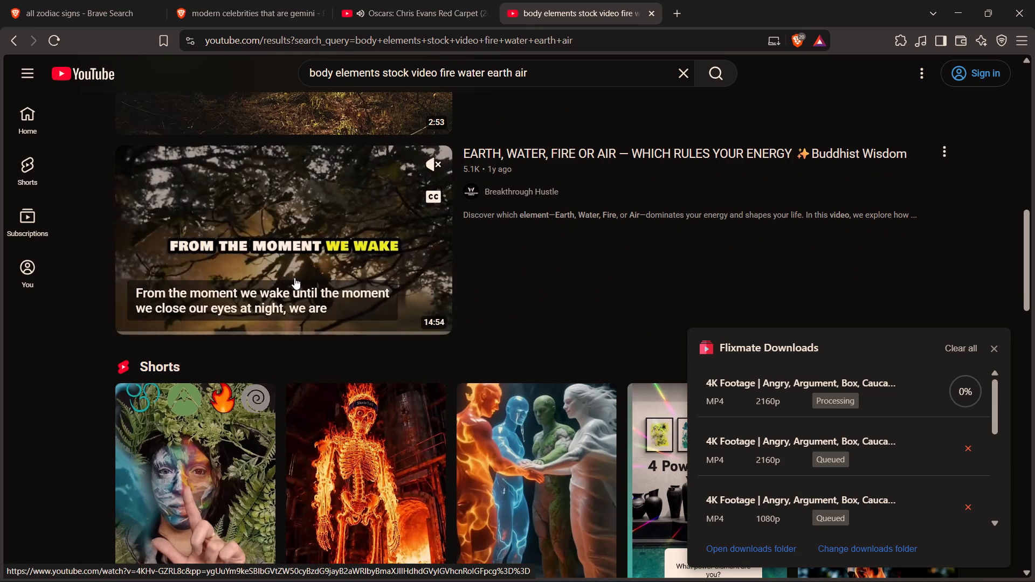
pyautogui.scroll(-7, 294, 278)
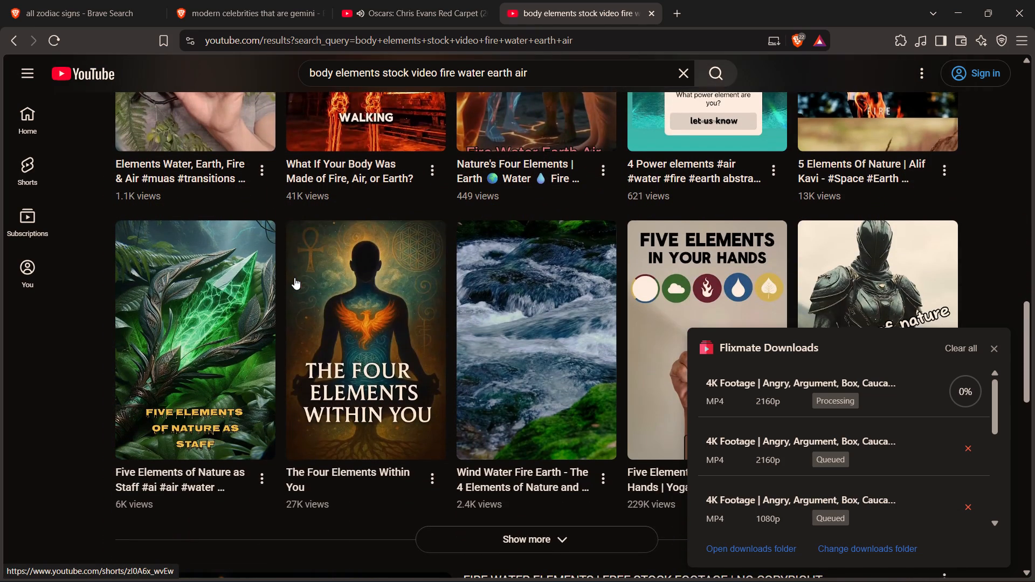
pyautogui.scroll(-5, 294, 278)
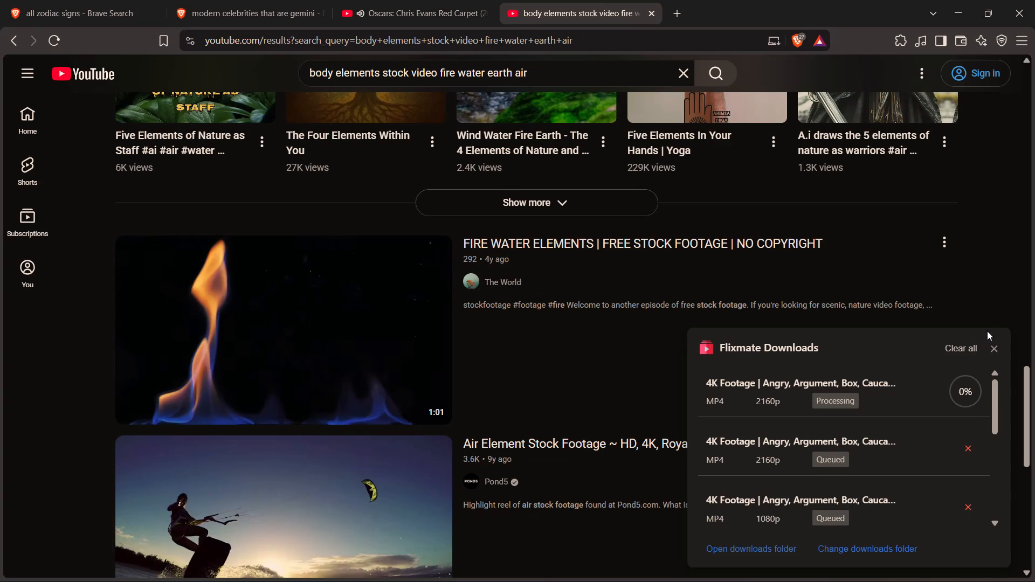
pyautogui.click(986, 352)
pyautogui.click(995, 349)
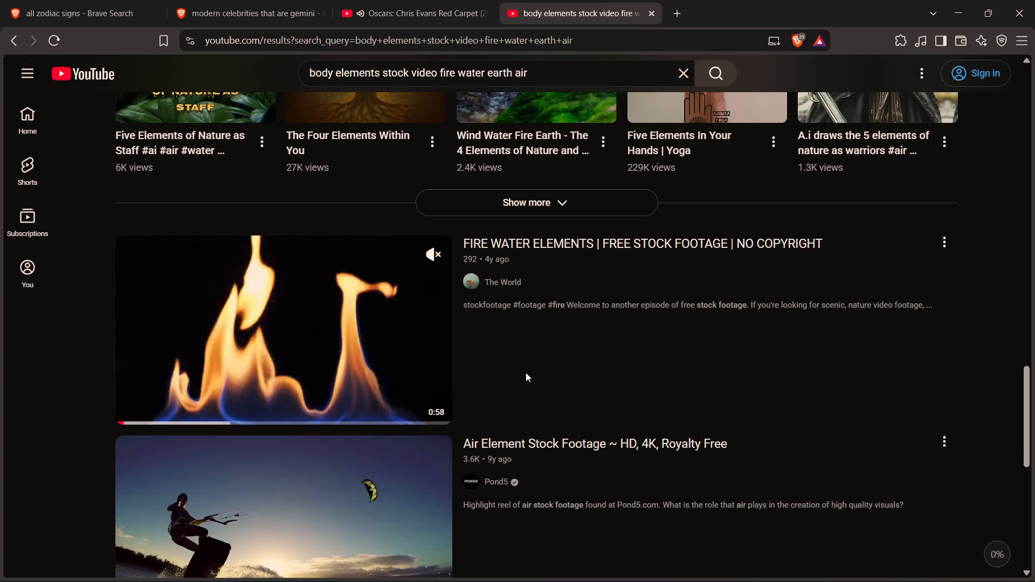
pyautogui.scroll(-1, 364, 339)
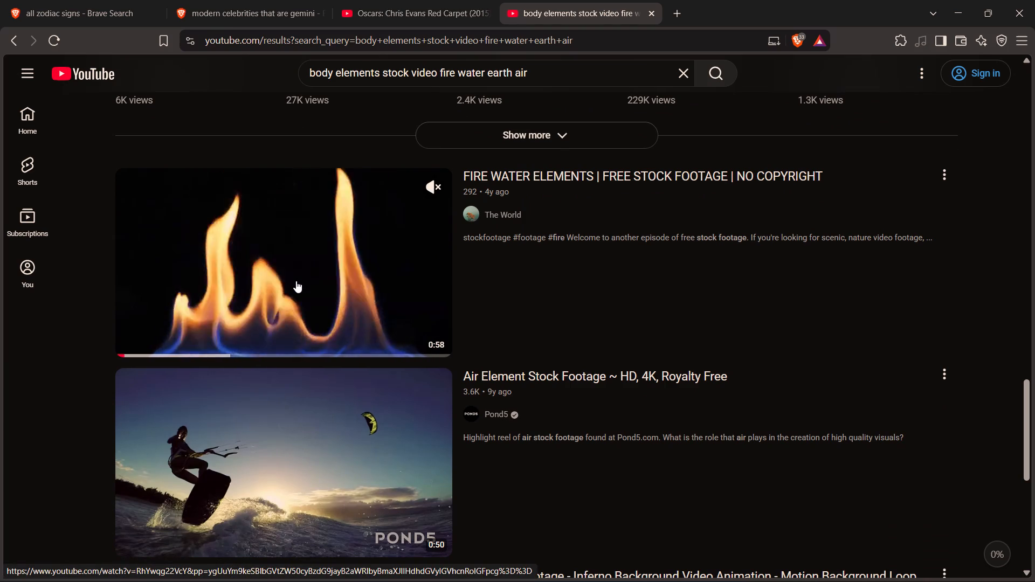
pyautogui.scroll(-5, 277, 289)
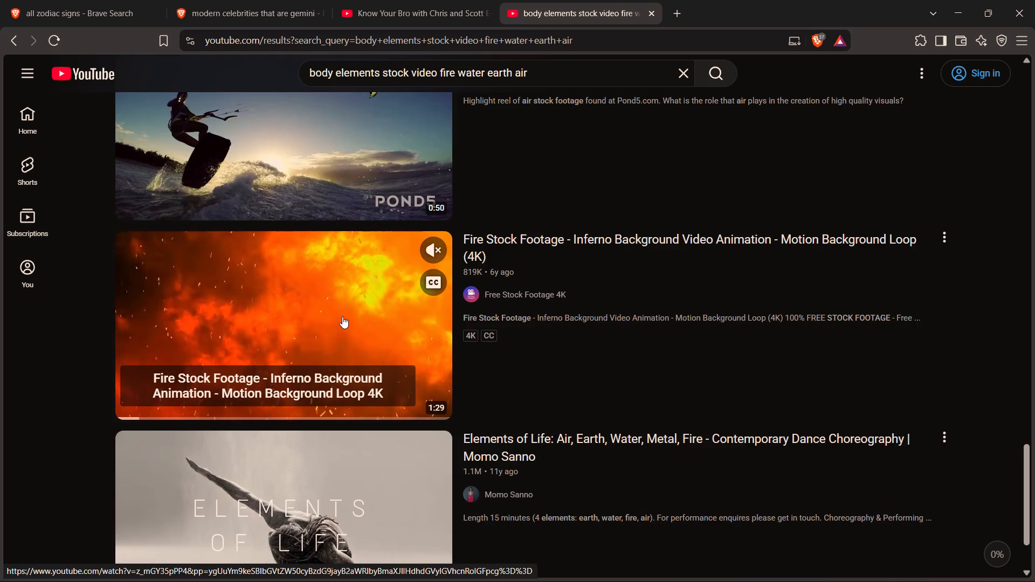
pyautogui.scroll(-3, 342, 316)
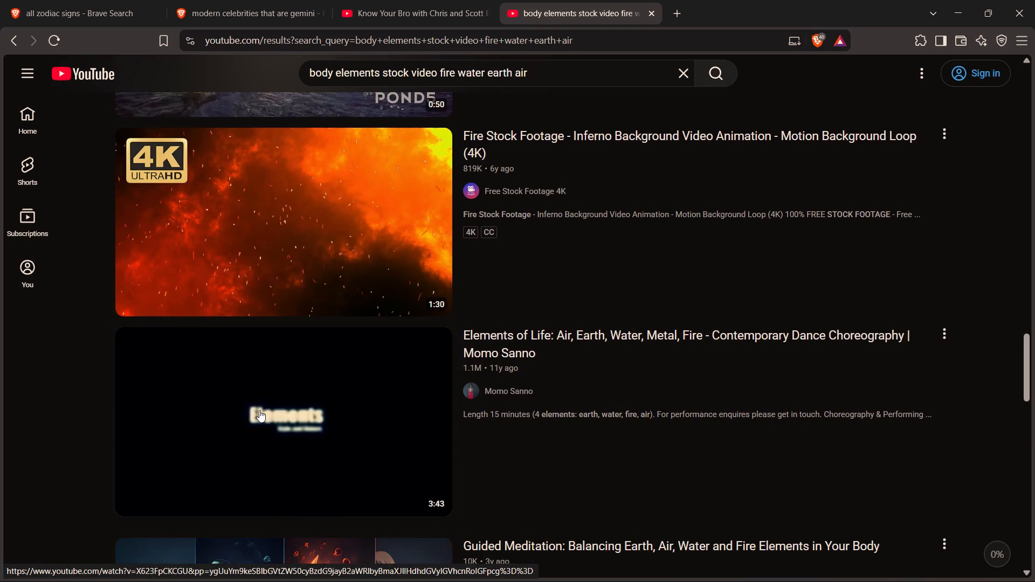
pyautogui.scroll(-1, 274, 426)
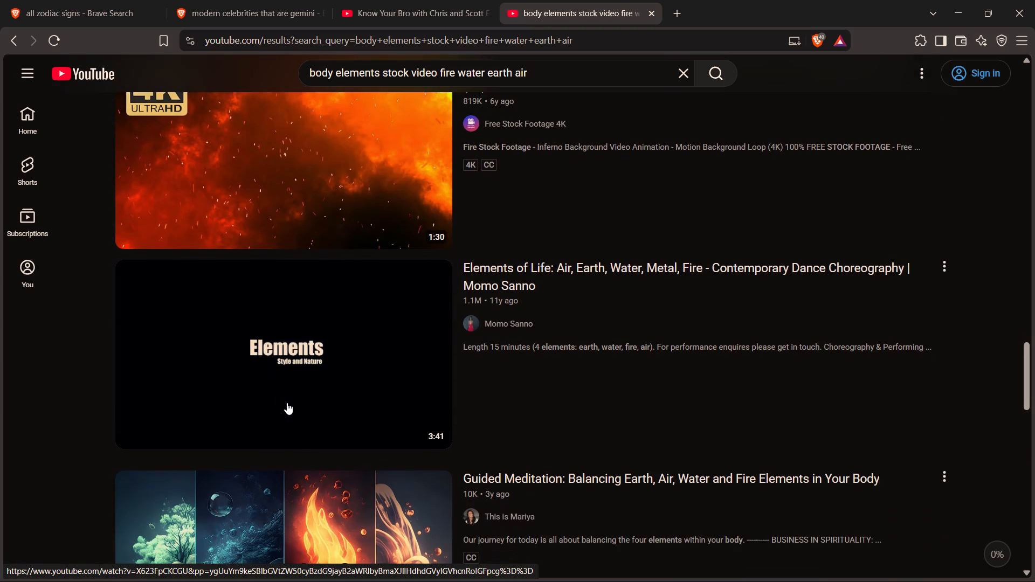
pyautogui.scroll(-2, 287, 401)
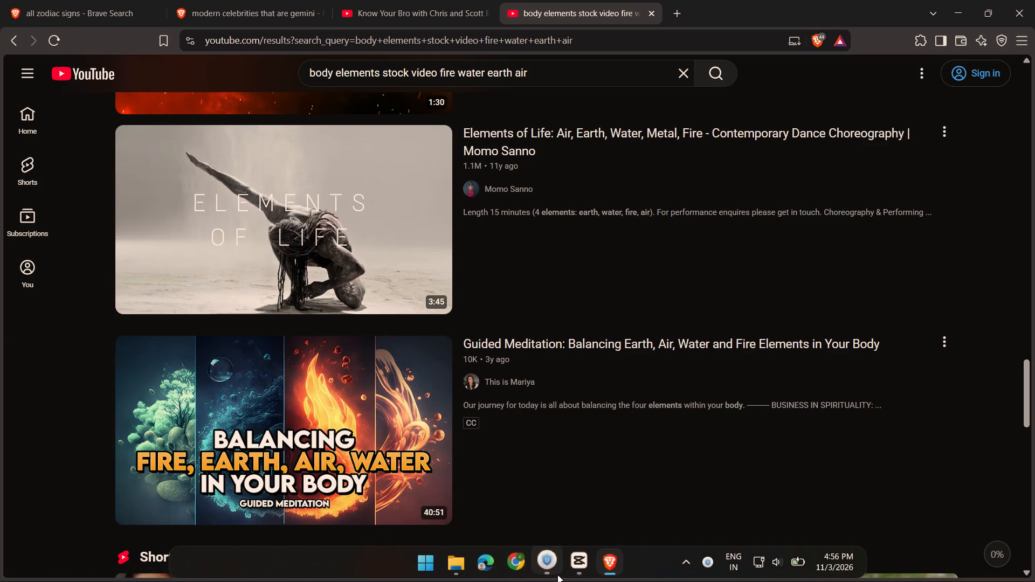
# Return to CapCut and replay video_20261031_161137.mp4 from about 02:34 to 02:36 to hear the voiceover.
pyautogui.click(573, 570)
pyautogui.click(411, 421)
pyautogui.press('space')
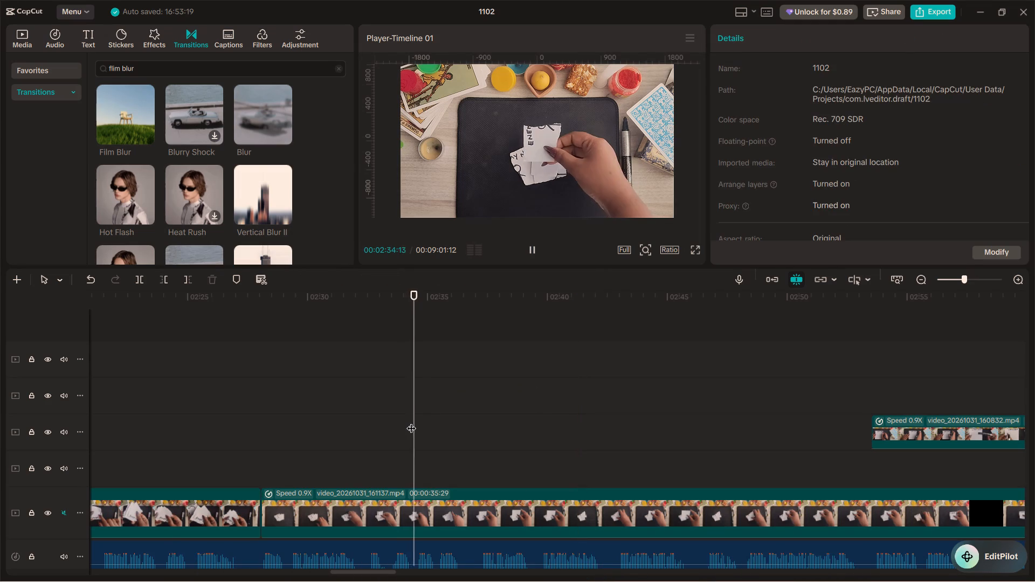
pyautogui.press('space')
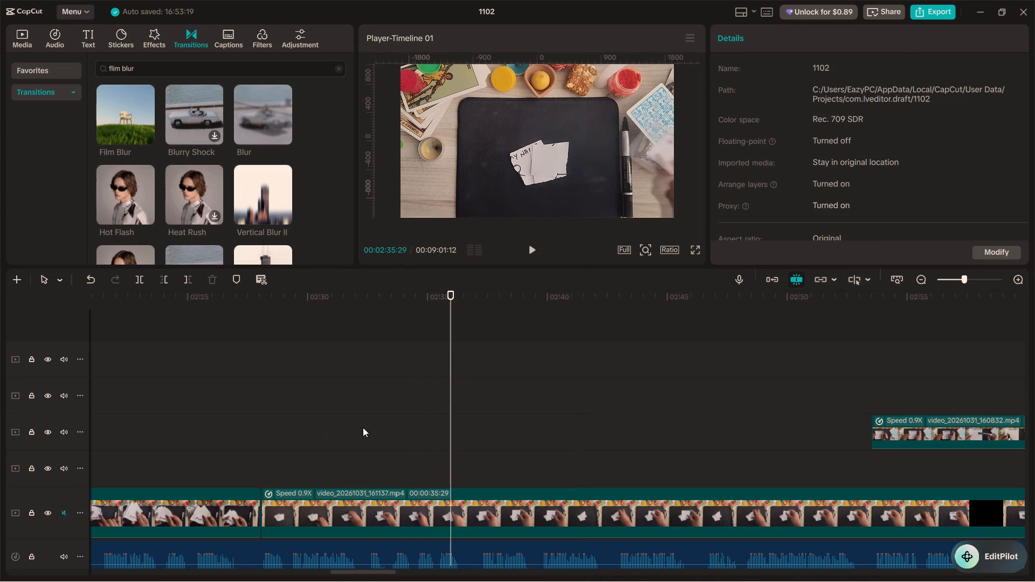
# Replay video_20261031_161137.mp4 from about 02:32 to 02:33 to hear the voiceover.
pyautogui.click(363, 427)
pyautogui.press('space')
pyautogui.press('space')
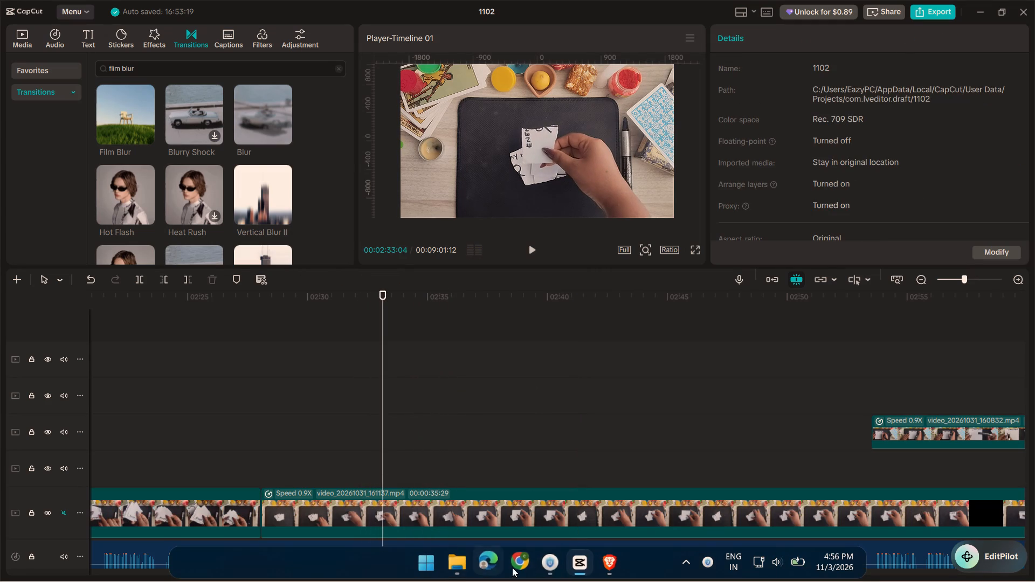
# Switch to Brave and pause the Know Your Bro with Chris and Scott Evans video.
pyautogui.click(611, 567)
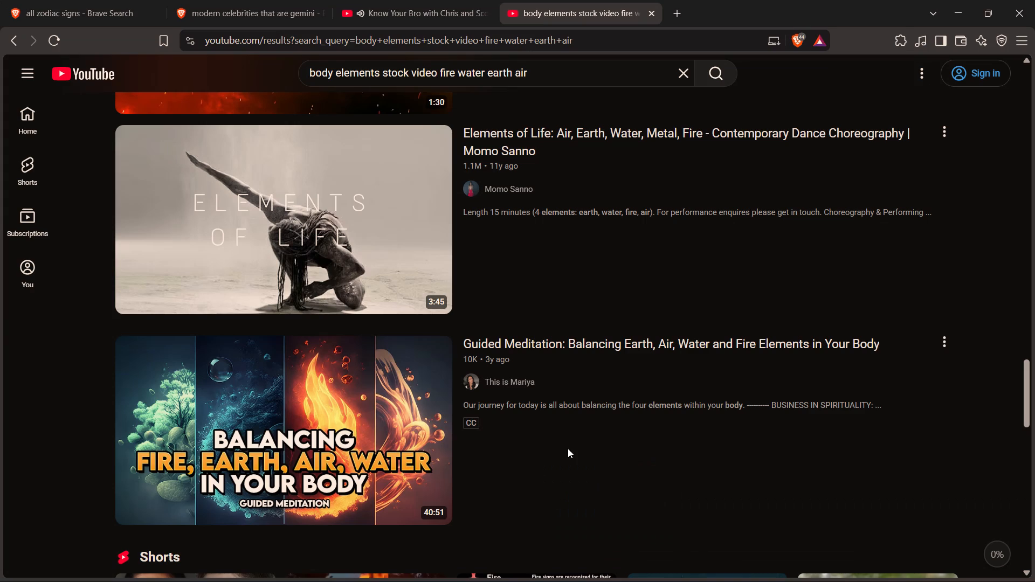
pyautogui.click(422, 23)
pyautogui.click(344, 236)
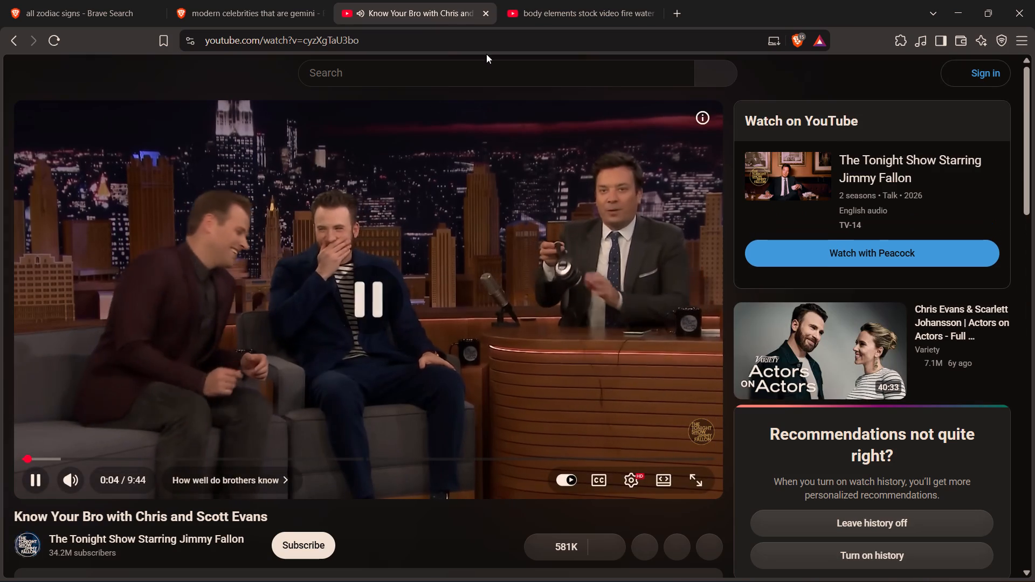
# Search YouTube for "air" and look over the first results.
pyautogui.click(567, 0)
pyautogui.moveTo(556, 73); pyautogui.dragTo(276, 80)
pyautogui.write('air')
pyautogui.press('Return')
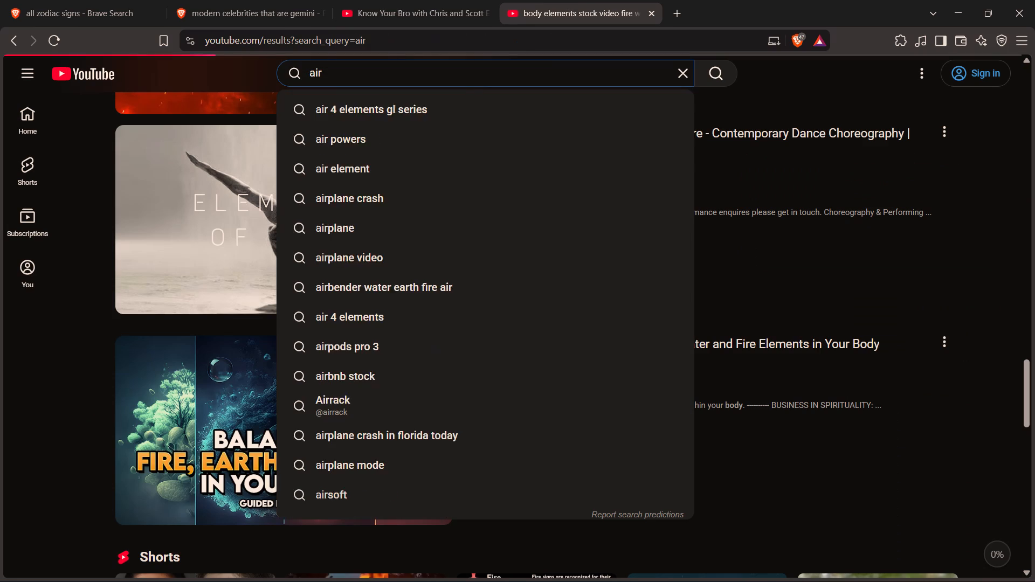
pyautogui.scroll(2, 276, 80)
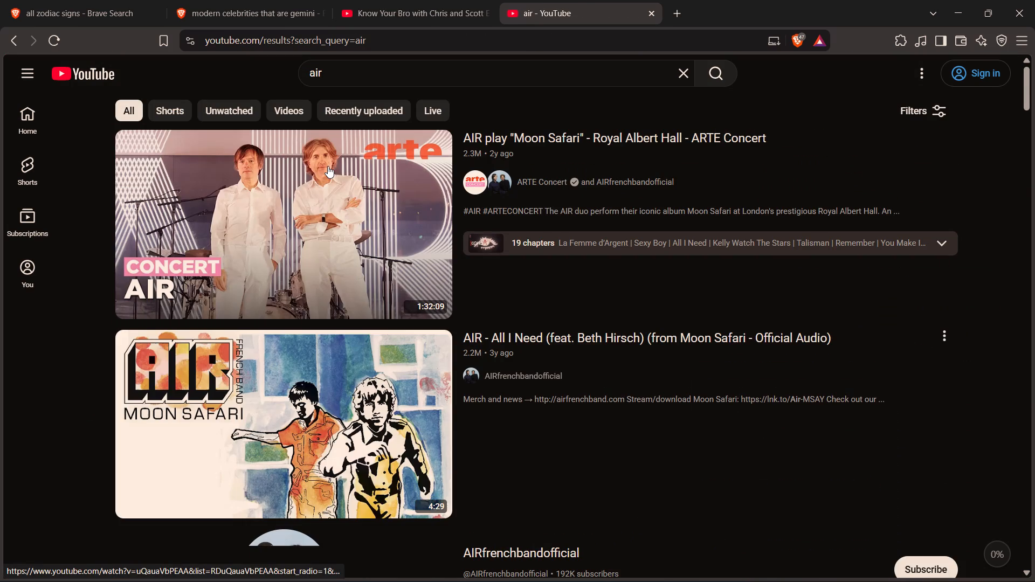
pyautogui.scroll(-4, 333, 197)
# Refine the YouTube search to "air stock video" and look through the results.
pyautogui.click(365, 68)
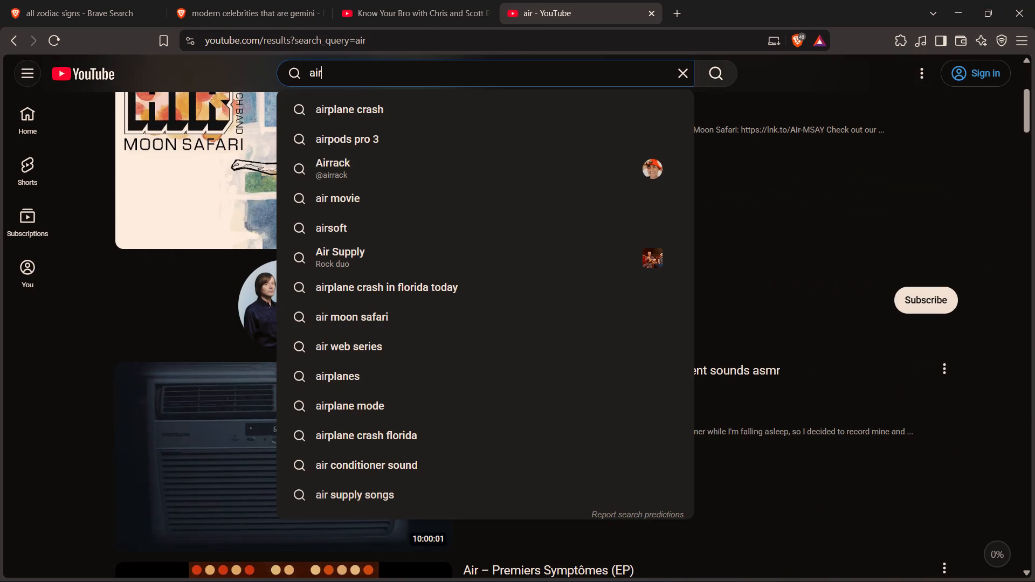
pyautogui.press('space')
pyautogui.write('stk')
pyautogui.press('BackSpace')
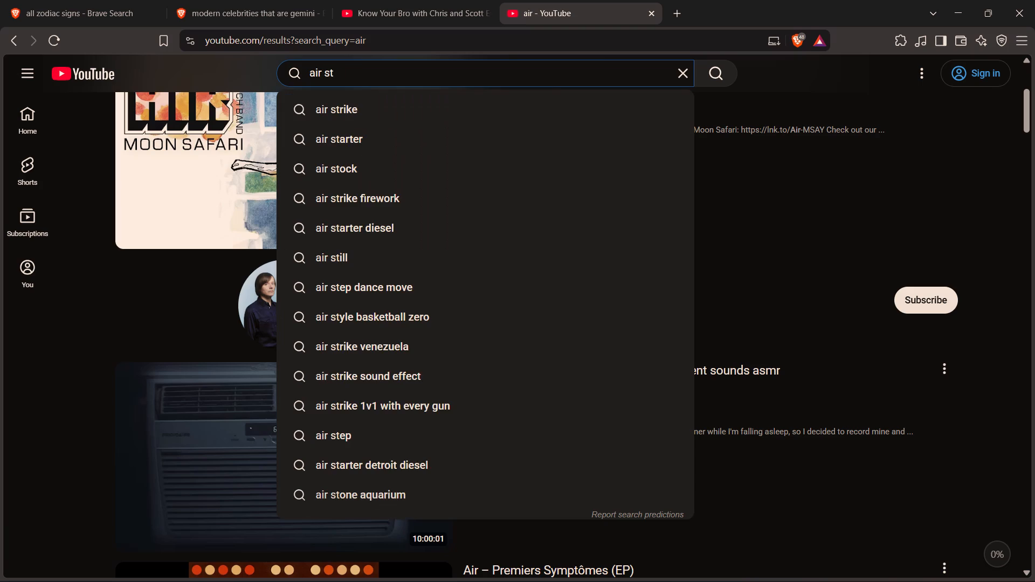
pyautogui.write('ock video')
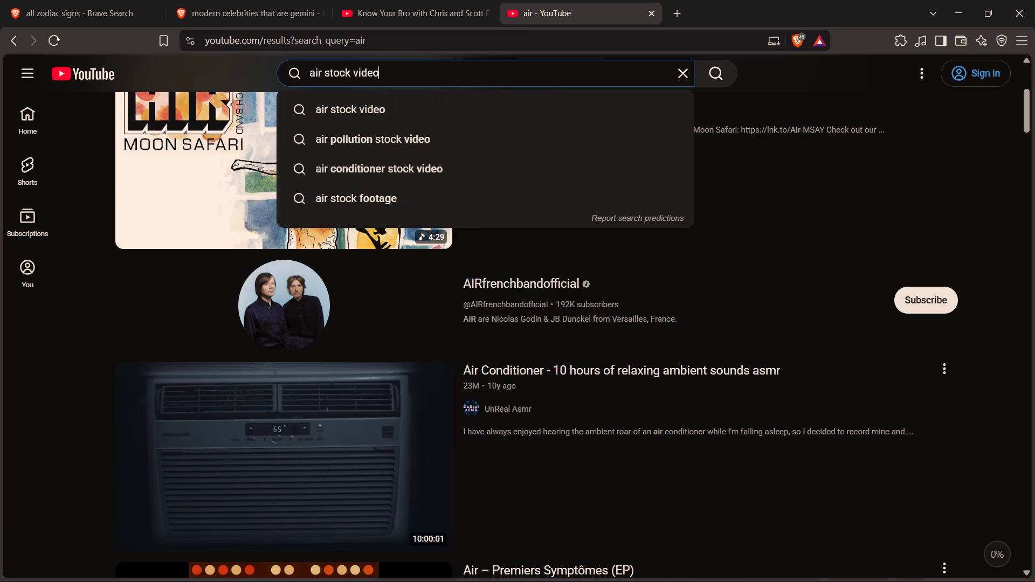
pyautogui.press('Return')
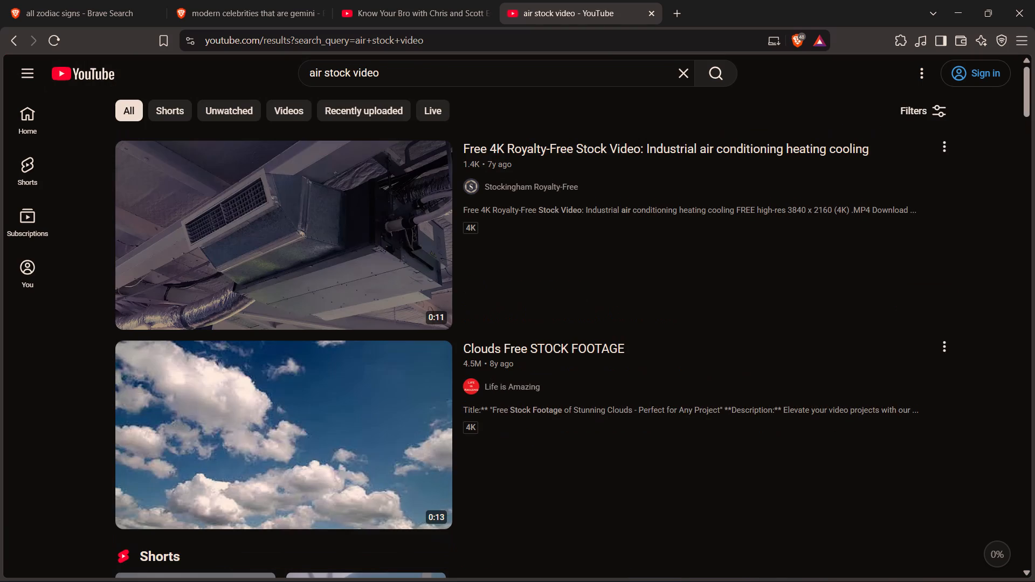
pyautogui.scroll(-2, 293, 239)
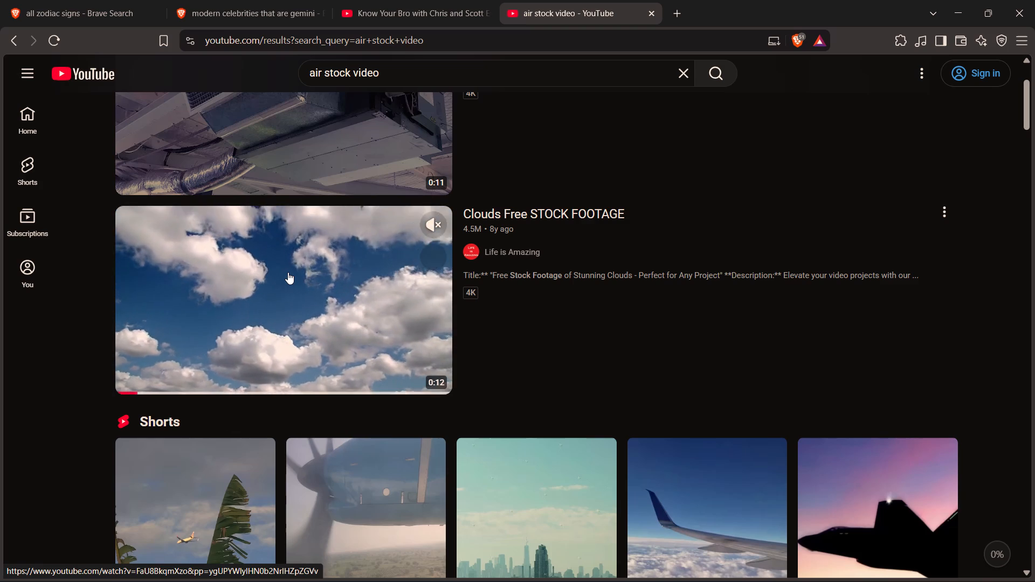
# Open the Clouds Free STOCK FOOTAGE video, pause it, and save its 2160p MP4 with Addoncrop to the music folder.
pyautogui.click(288, 272)
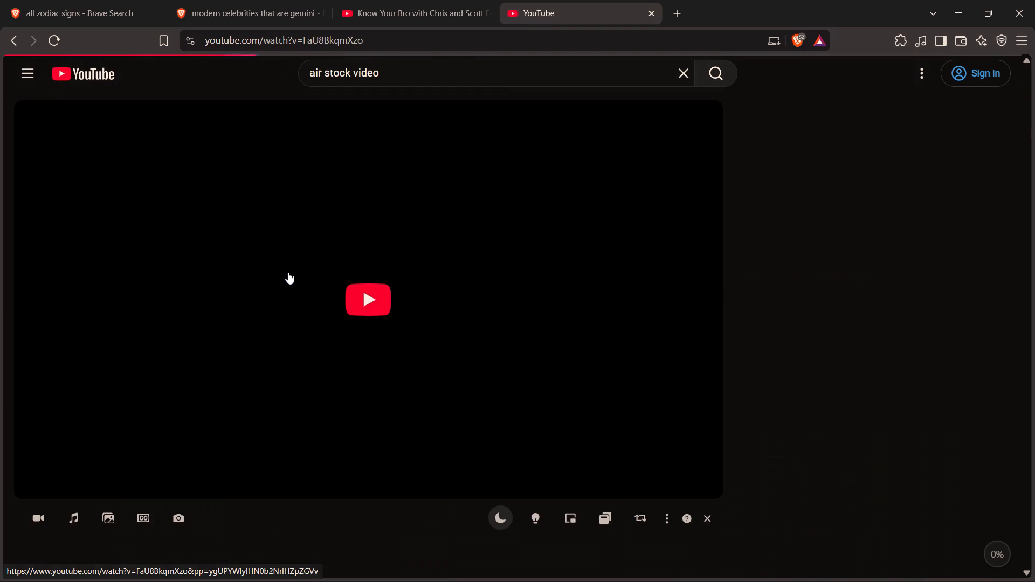
pyautogui.click(322, 333)
pyautogui.click(42, 521)
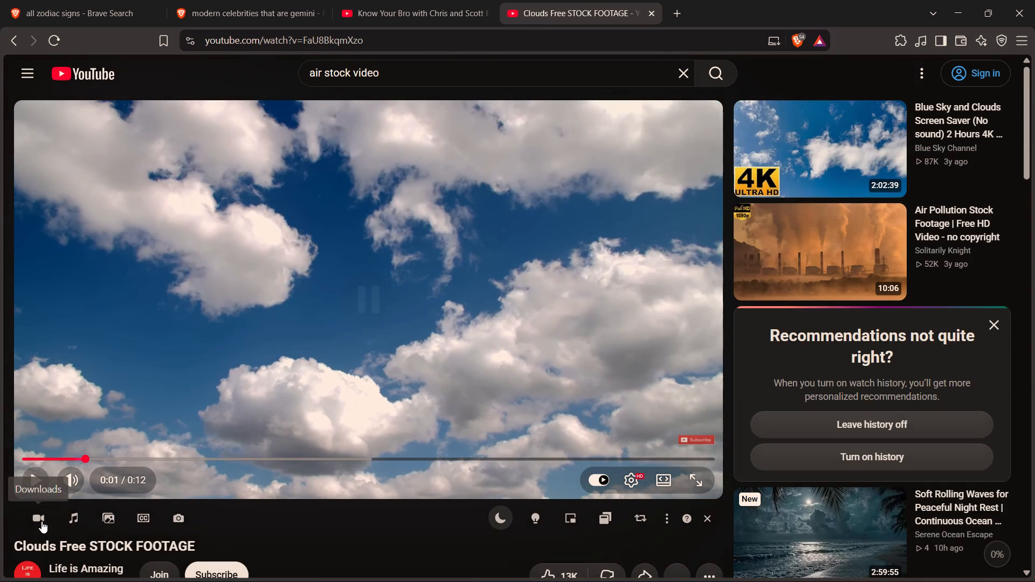
pyautogui.scroll(-4, 379, 401)
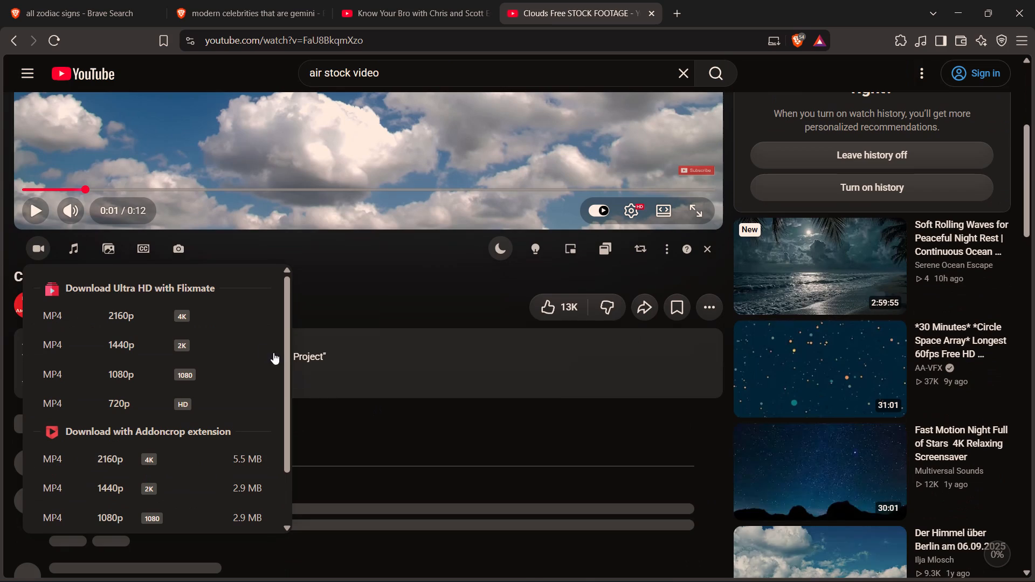
pyautogui.click(136, 458)
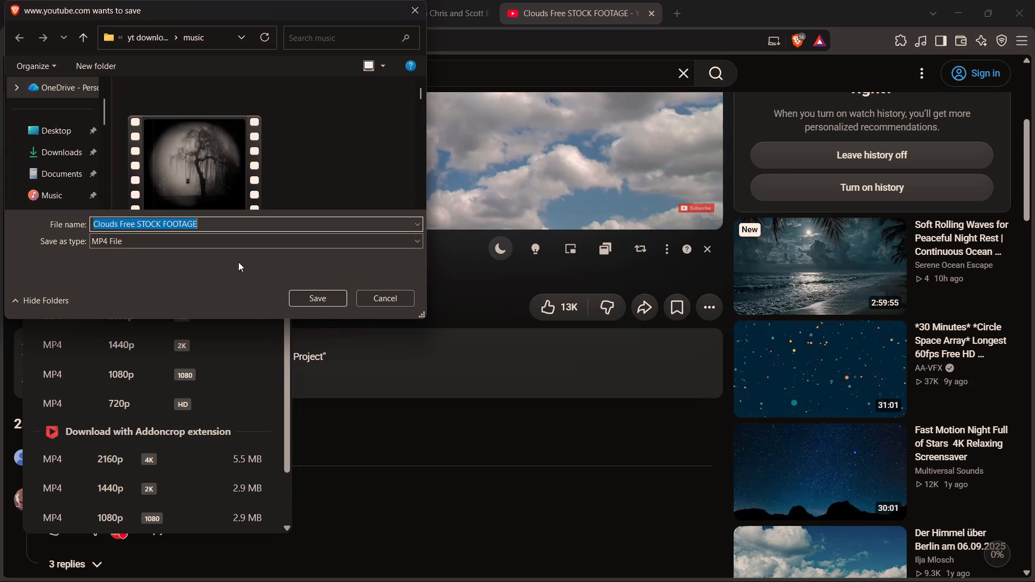
pyautogui.click(314, 301)
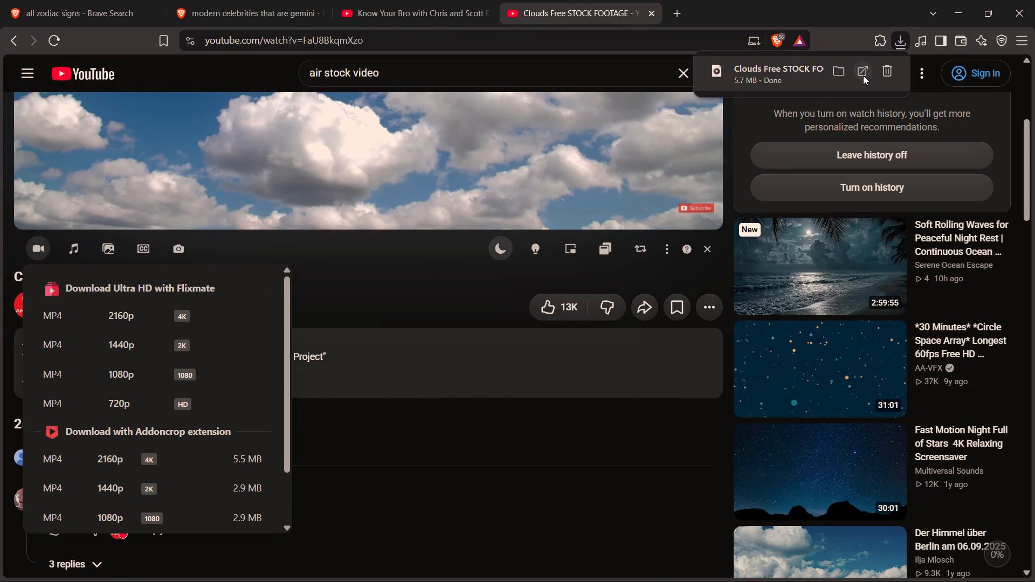
# Move the Clouds Free STOCK FOOTAGE file from the music folder to Downloads.
pyautogui.click(838, 75)
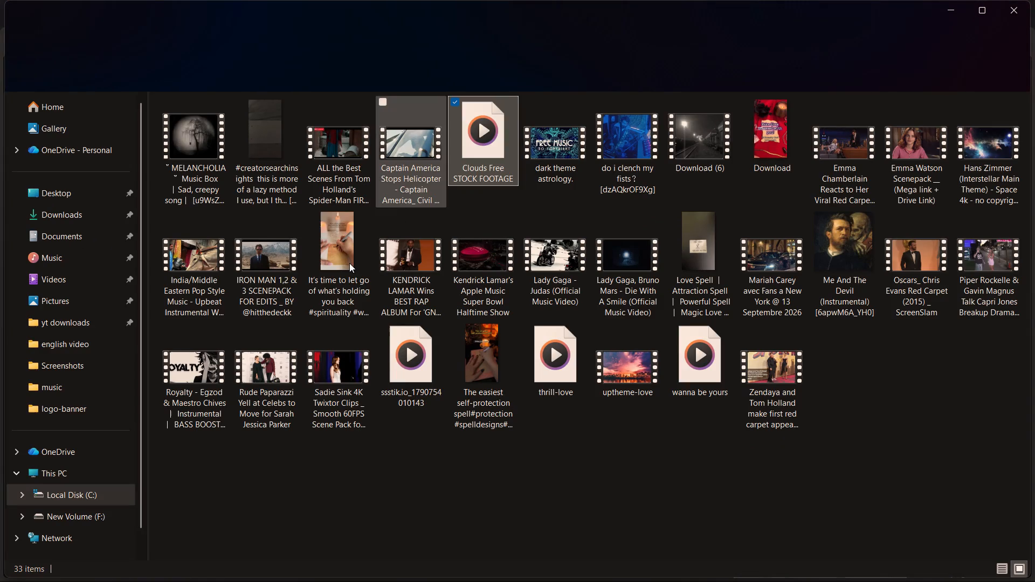
pyautogui.moveTo(489, 150); pyautogui.dragTo(94, 214)
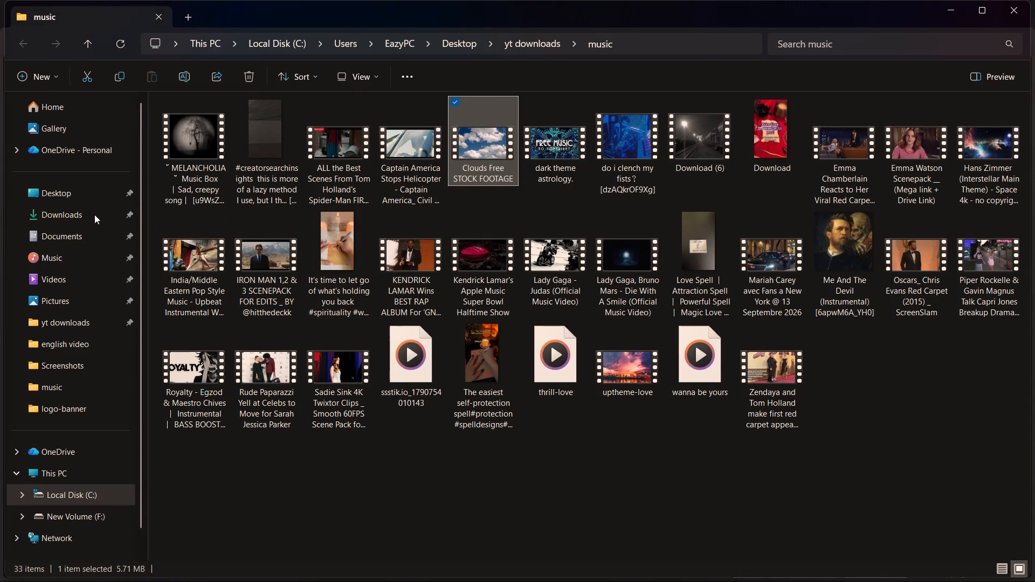
pyautogui.click(94, 214)
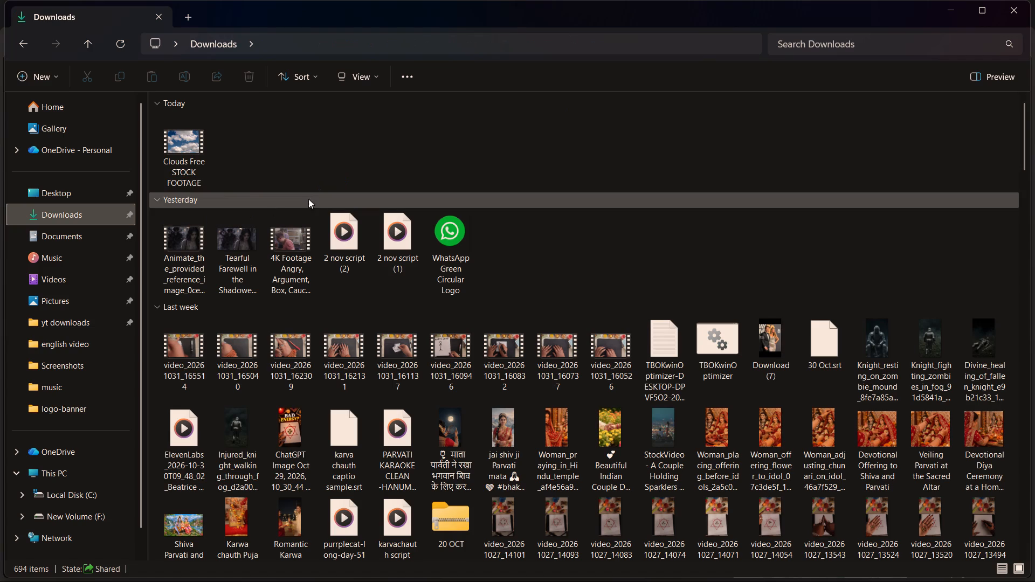
# Place Clouds Free STOCK FOOTAGE from Downloads on the CapCut track above the hand clip, starting at 02:33:04.
pyautogui.moveTo(188, 157); pyautogui.dragTo(569, 570)
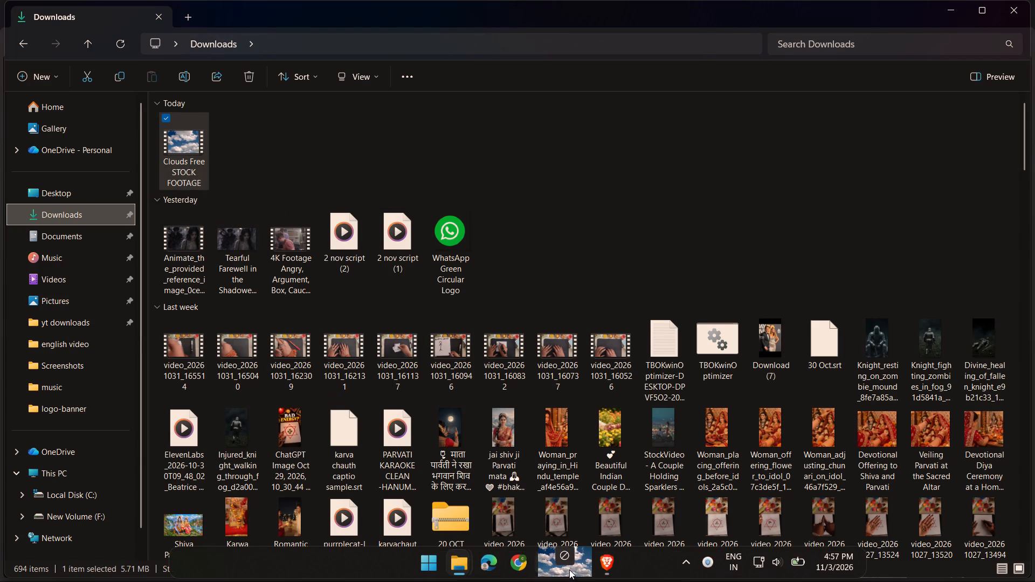
pyautogui.moveTo(569, 570); pyautogui.dragTo(312, 416)
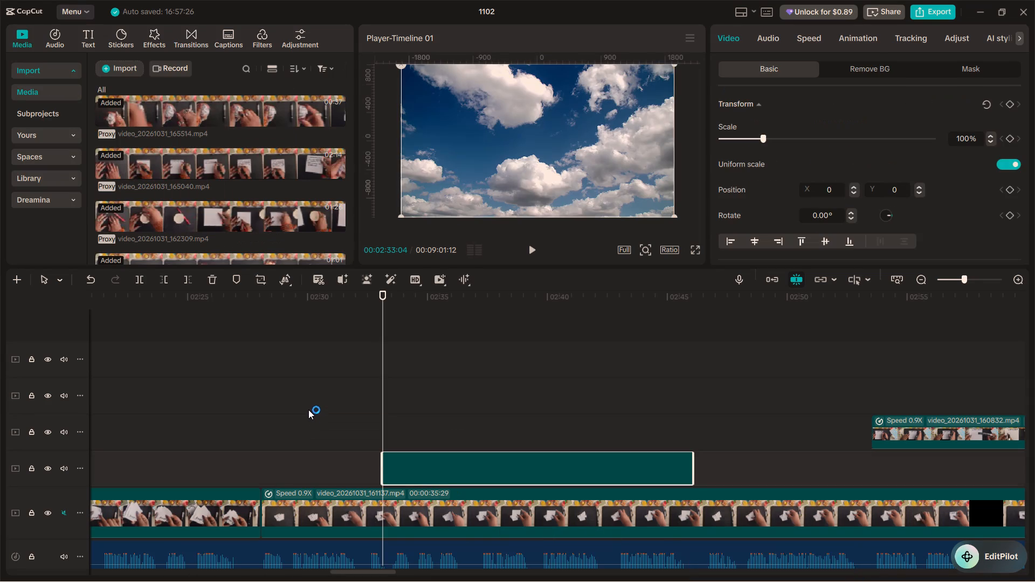
# Move the Clouds Free STOCK FOOTAGE overlay to start at about 02:35:19, playing the section to match the voiceover.
pyautogui.click(363, 454)
pyautogui.press('space')
pyautogui.press('space')
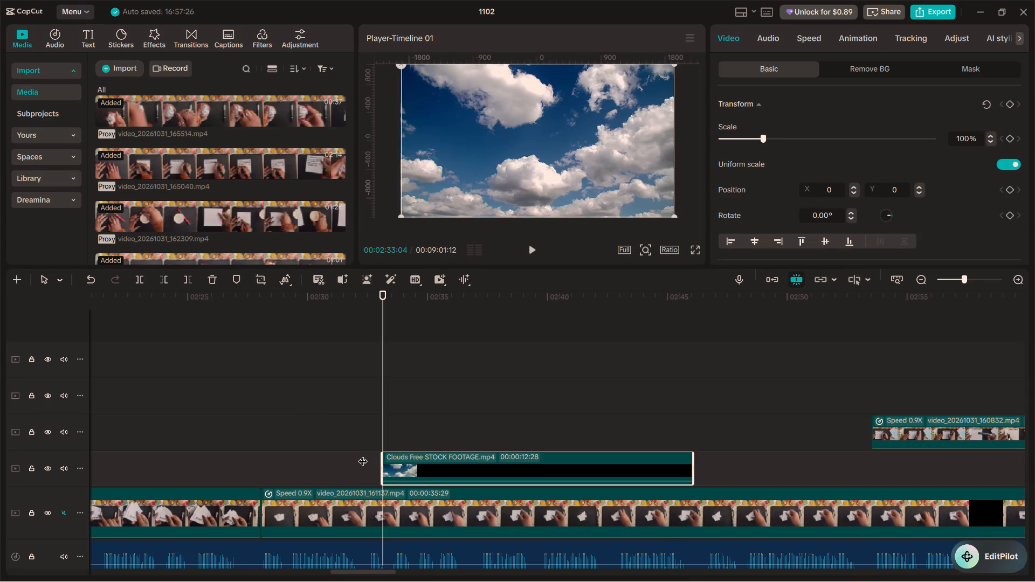
pyautogui.moveTo(420, 467); pyautogui.dragTo(404, 466)
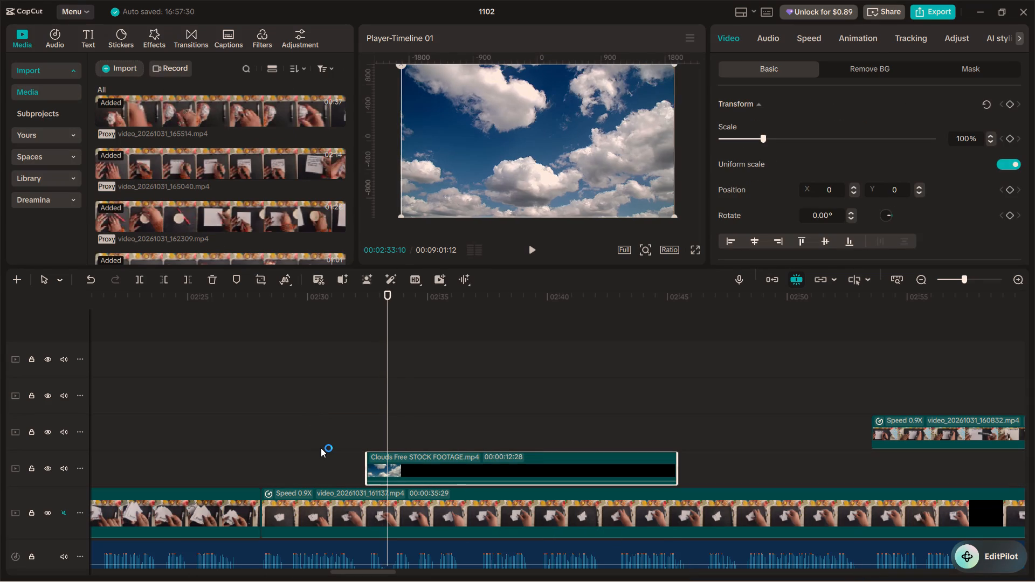
pyautogui.moveTo(402, 465); pyautogui.dragTo(424, 466)
pyautogui.press('space')
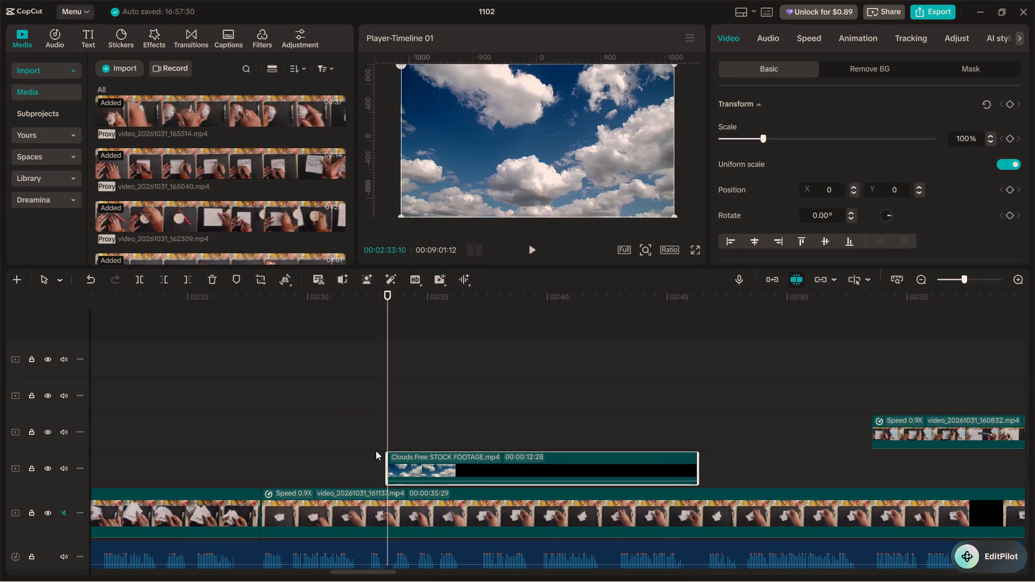
pyautogui.press('space')
pyautogui.press('space')
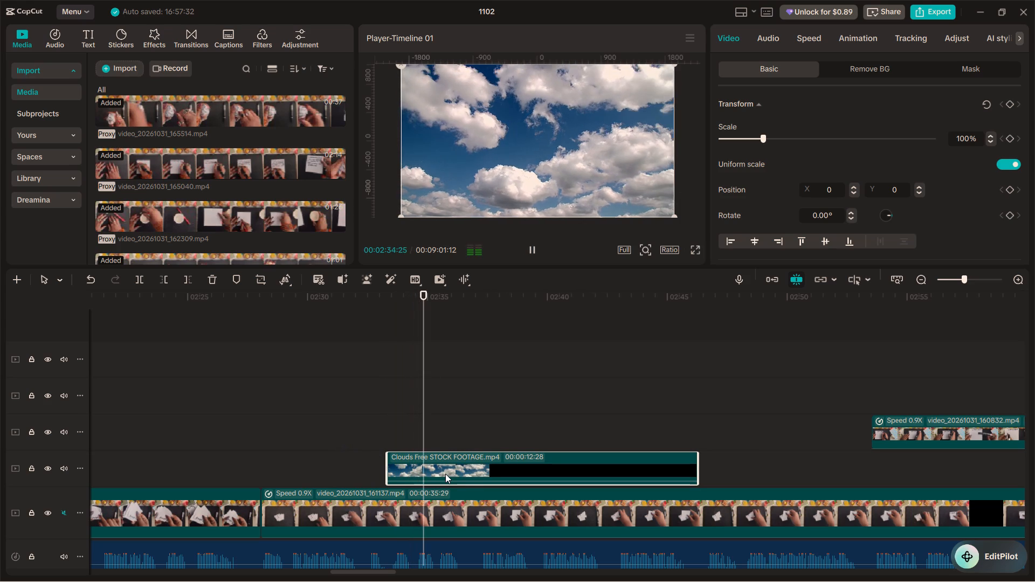
pyautogui.press('space')
pyautogui.moveTo(450, 473); pyautogui.dragTo(509, 473)
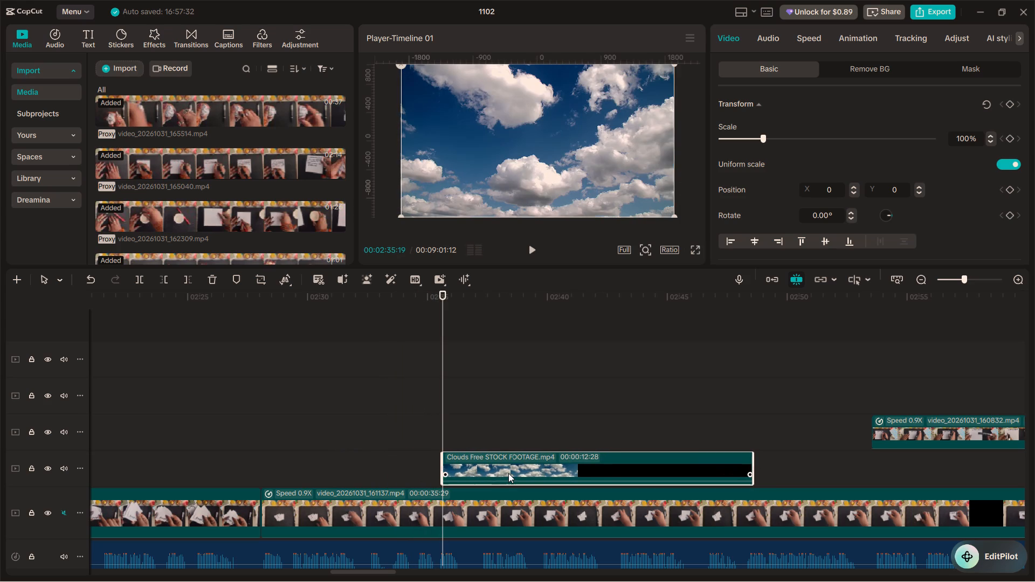
pyautogui.press('space')
pyautogui.press('space')
# Replay the hand clip from about 02:32 to 02:33 to hear the voiceover before the clouds overlay.
pyautogui.click(425, 449)
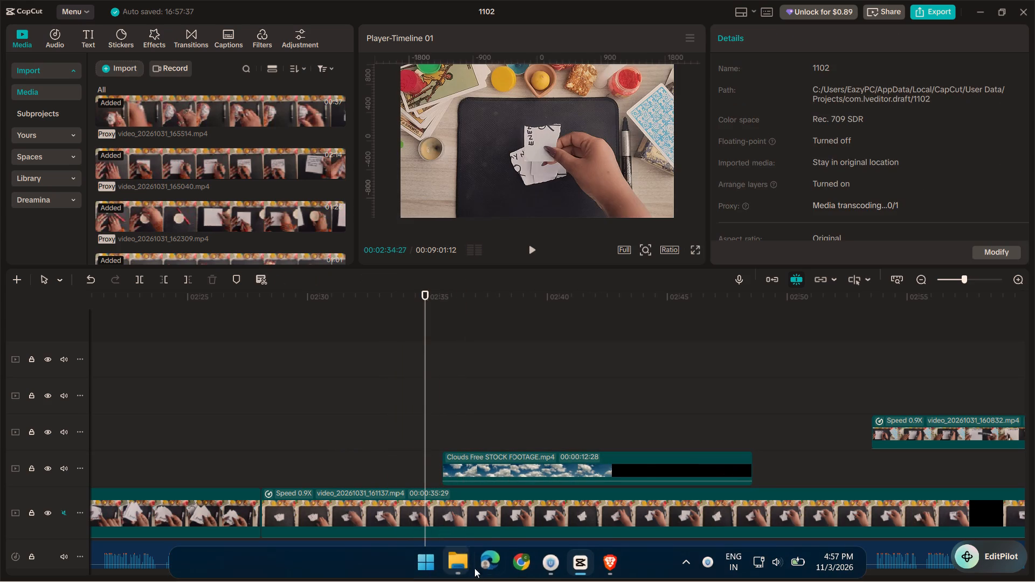
pyautogui.click(357, 435)
pyautogui.press('space')
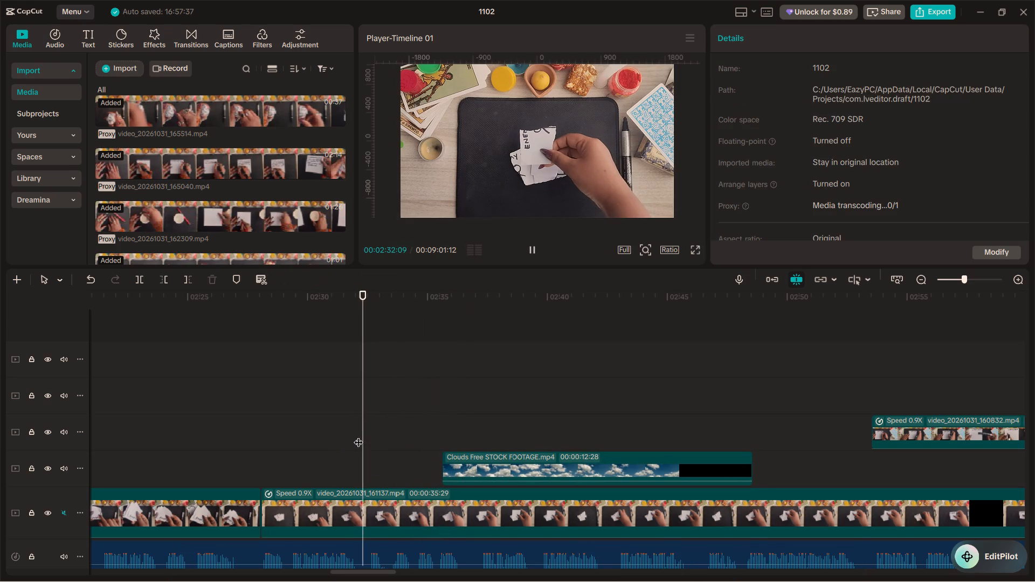
pyautogui.press('space')
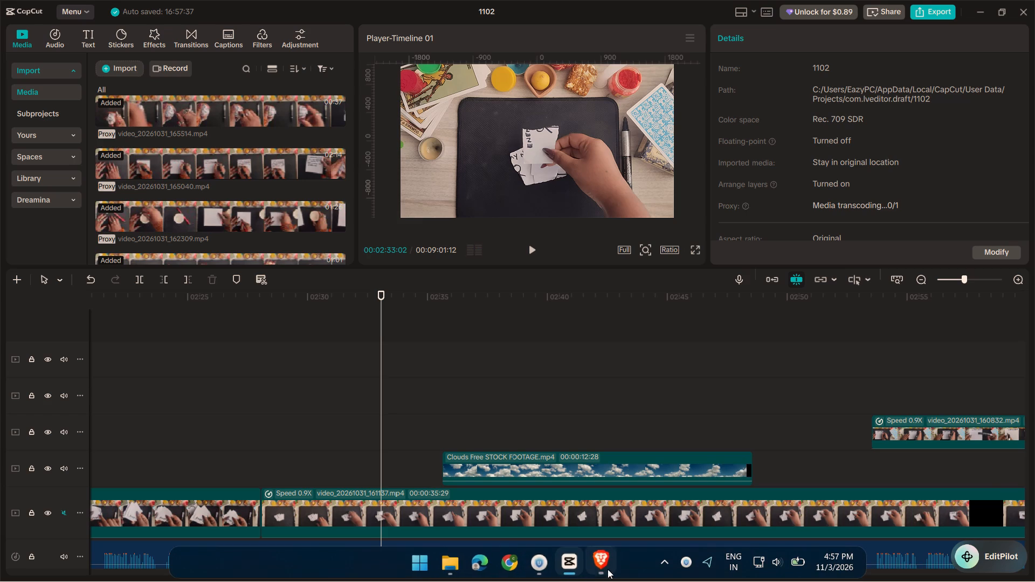
# Return to Brave, search YouTube for "earth stock video", and look through the results.
pyautogui.click(598, 567)
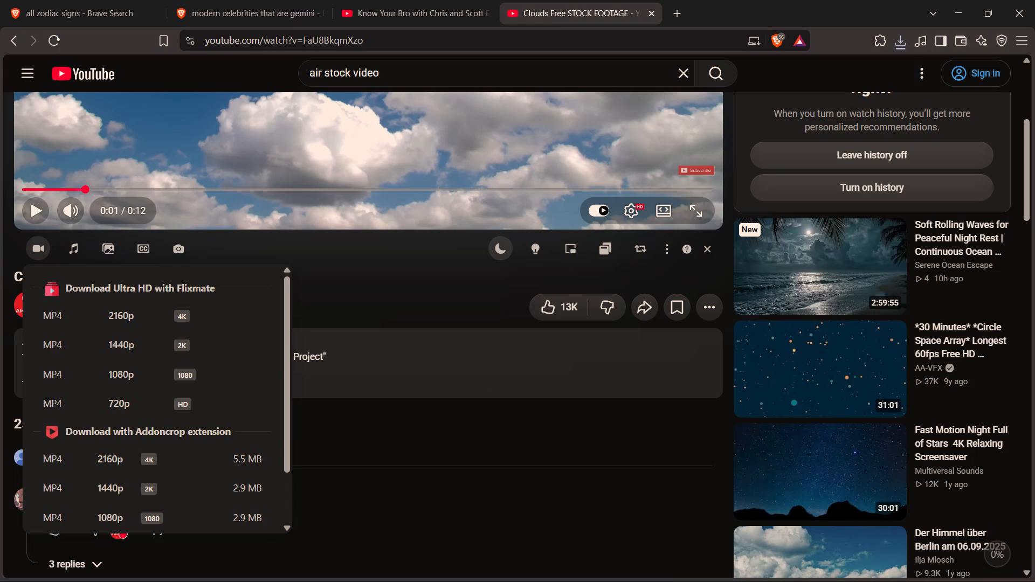
pyautogui.moveTo(322, 74); pyautogui.dragTo(270, 79)
pyautogui.write('earht')
pyautogui.press('BackSpace')
pyautogui.press('BackSpace')
pyautogui.write('th')
pyautogui.press('Return')
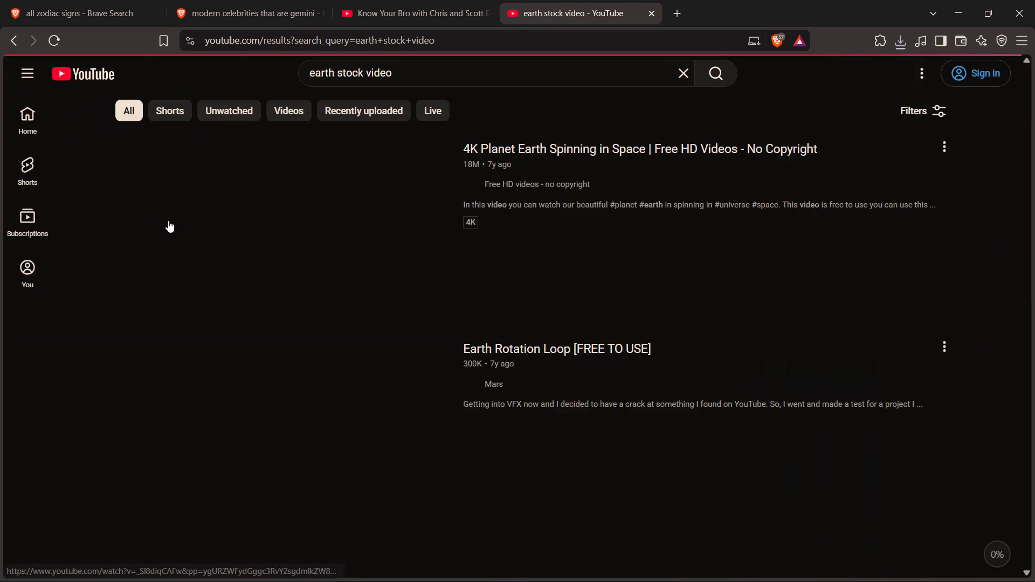
pyautogui.scroll(-4, 290, 267)
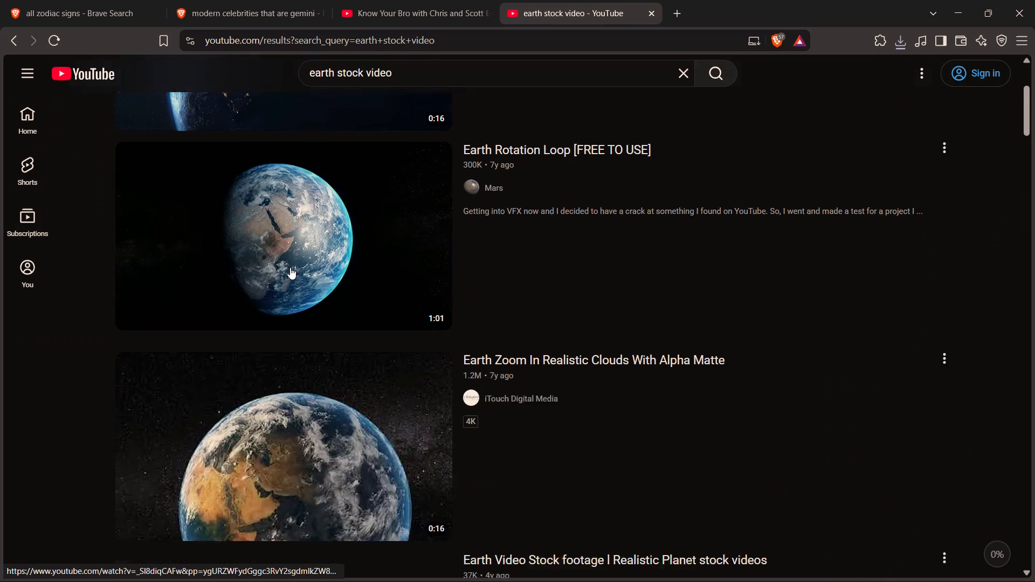
# Change the YouTube search to "soil stock video" and look through the results for usable earth footage.
pyautogui.moveTo(333, 75); pyautogui.dragTo(290, 73)
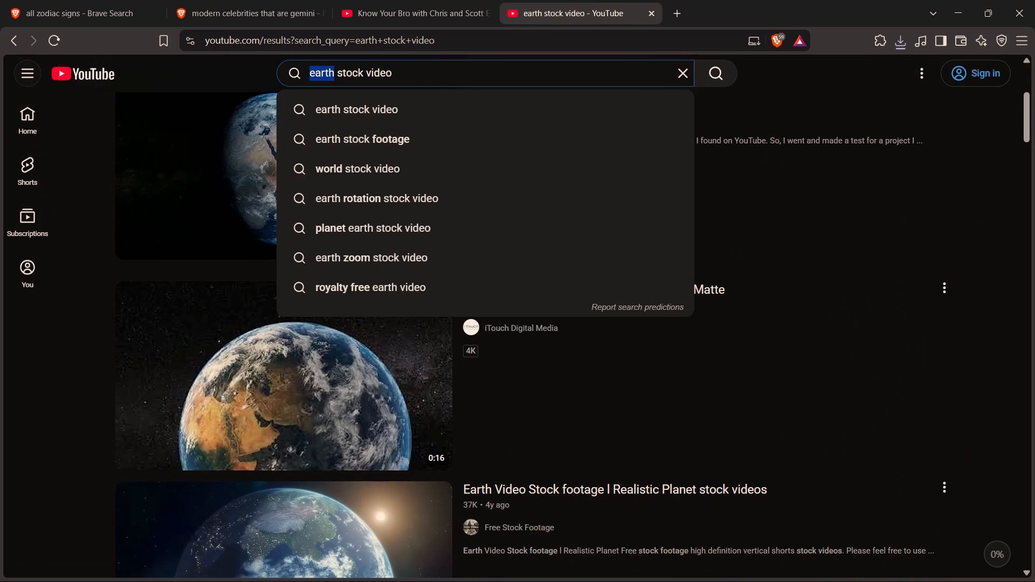
pyautogui.write('soii')
pyautogui.press('BackSpace')
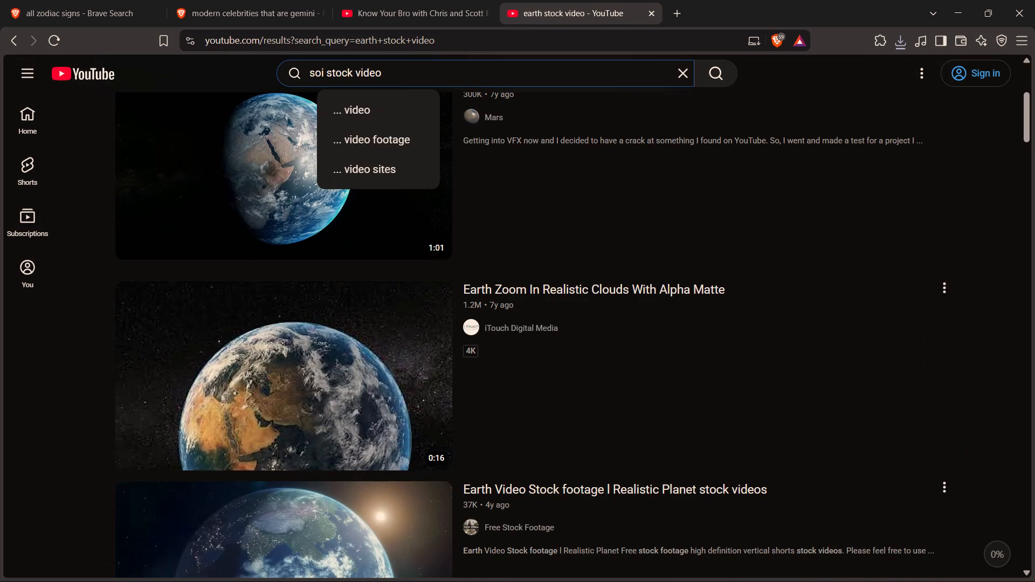
pyautogui.press('l')
pyautogui.press('Return')
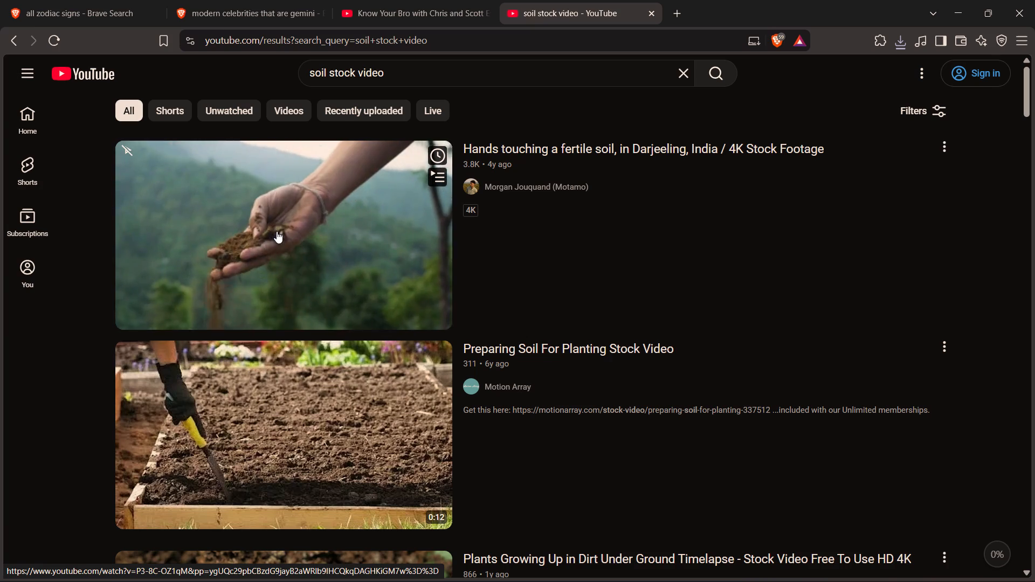
pyautogui.scroll(-6, 278, 233)
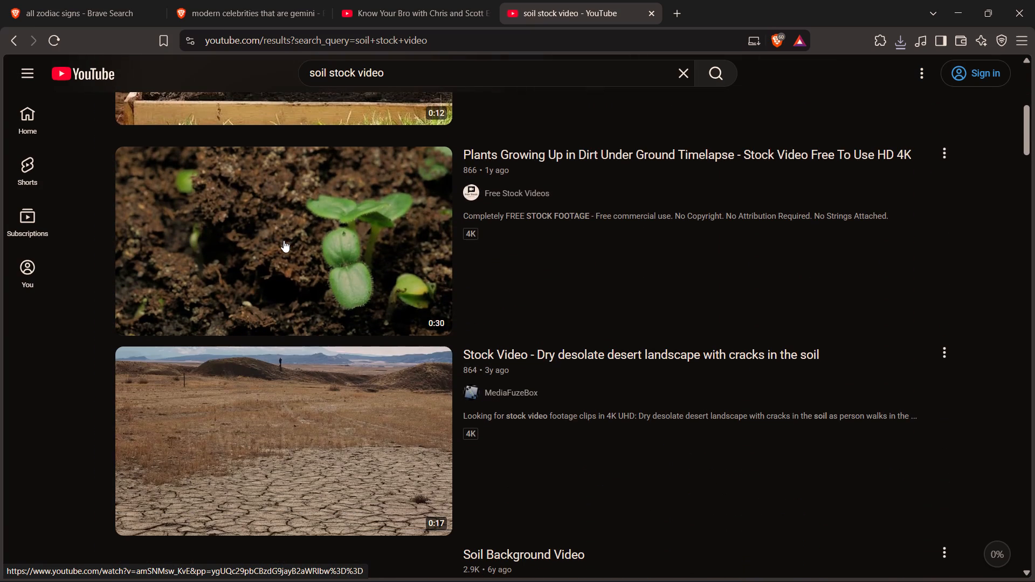
# Open the "Plants Growing Up in Dirt Under Ground Timelapse" stock video and download it as 1080p MP4 into the Downloads folder.
pyautogui.click(301, 236)
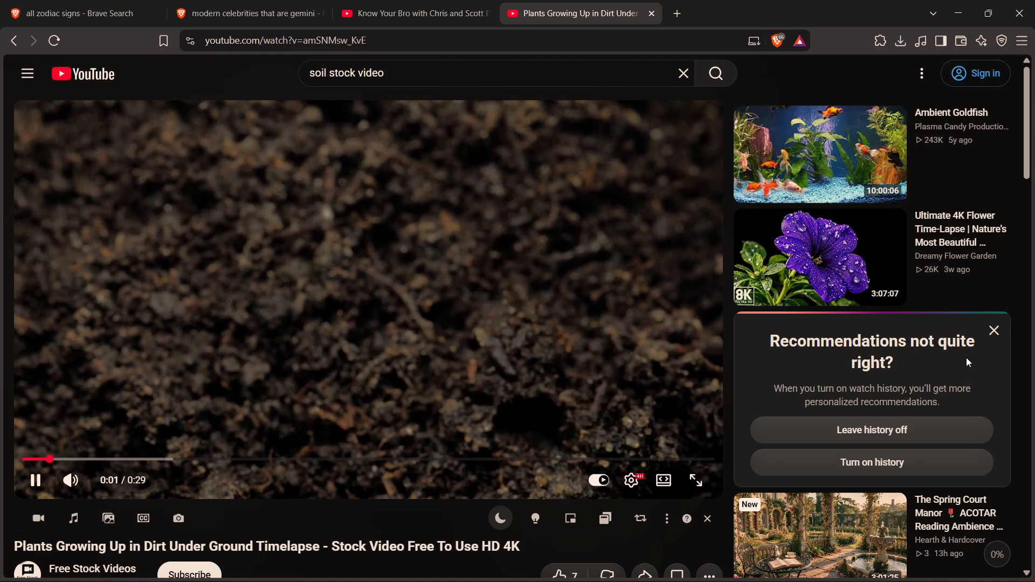
pyautogui.click(992, 336)
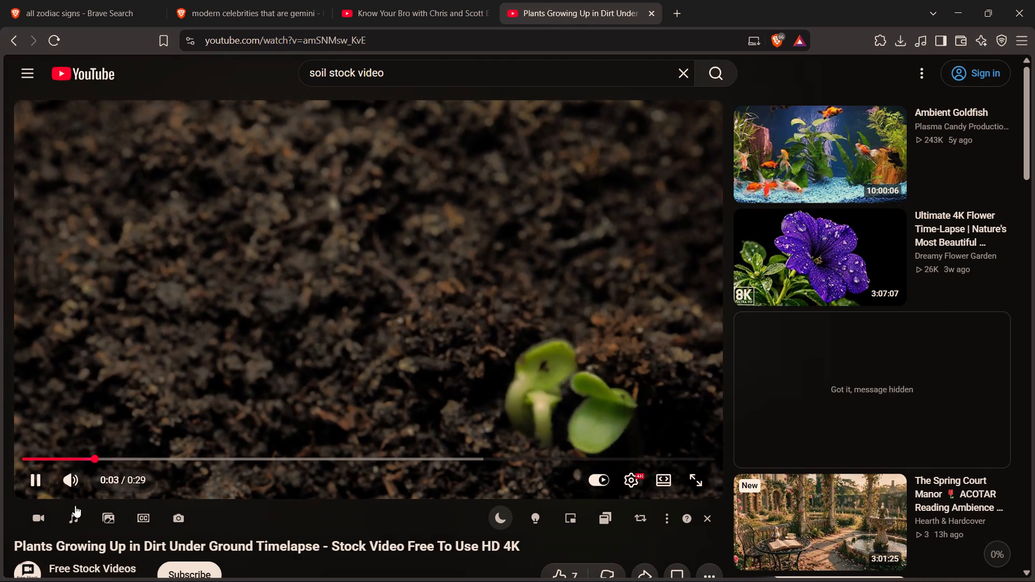
pyautogui.click(42, 520)
pyautogui.scroll(-4, 216, 473)
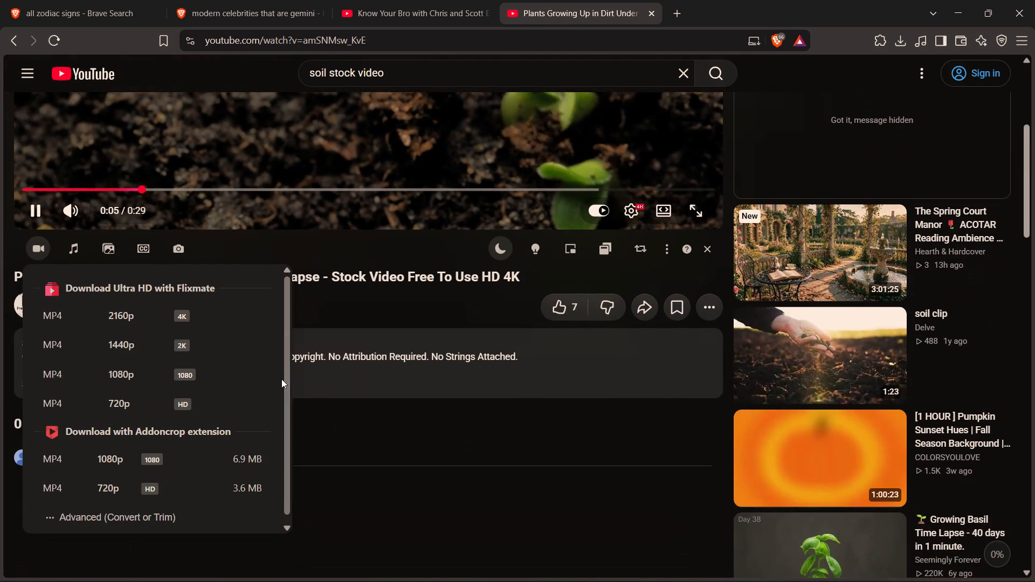
pyautogui.click(176, 457)
pyautogui.scroll(3, 410, 368)
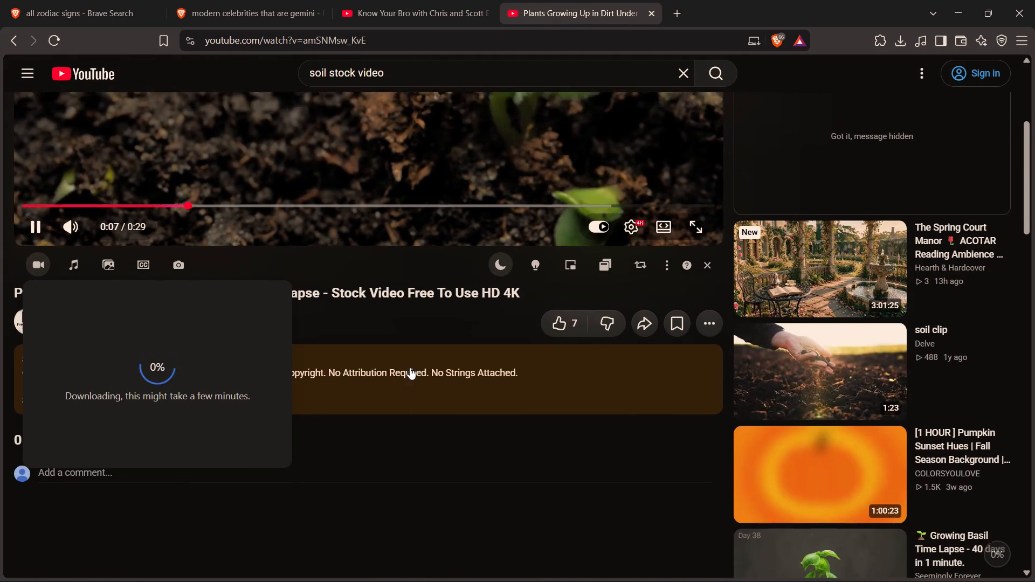
pyautogui.scroll(2, 410, 368)
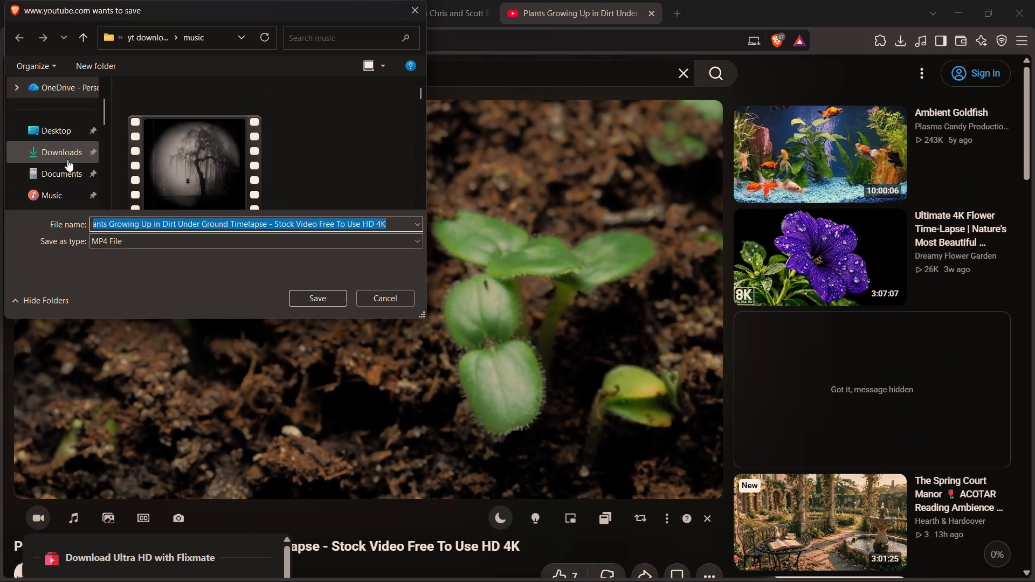
pyautogui.click(67, 160)
pyautogui.click(312, 300)
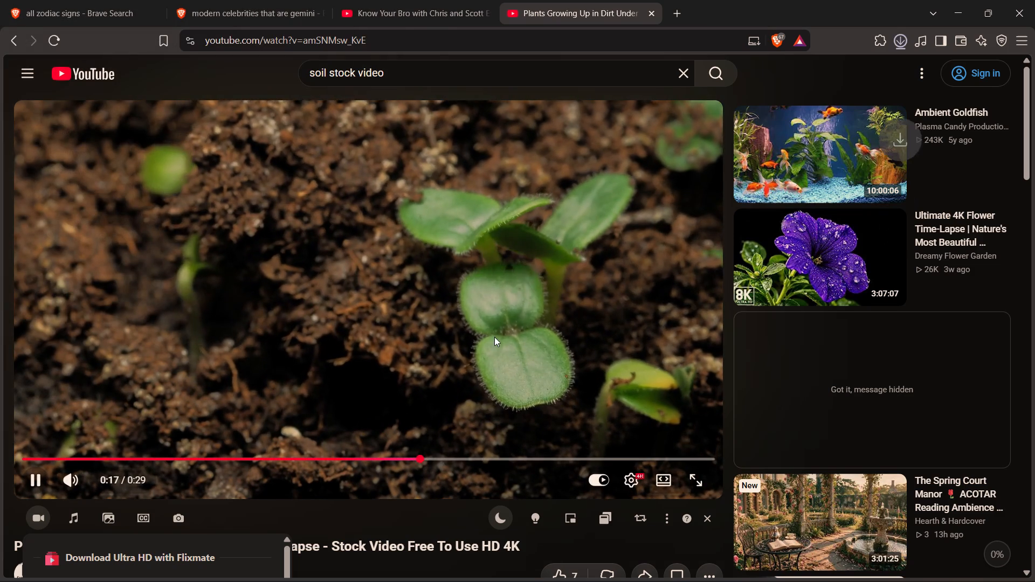
# Bring the downloaded plants-in-dirt video into the CapCut timeline as an overlay above the clouds footage, starting at 02:33:02.
pyautogui.moveTo(812, 79); pyautogui.dragTo(707, 149)
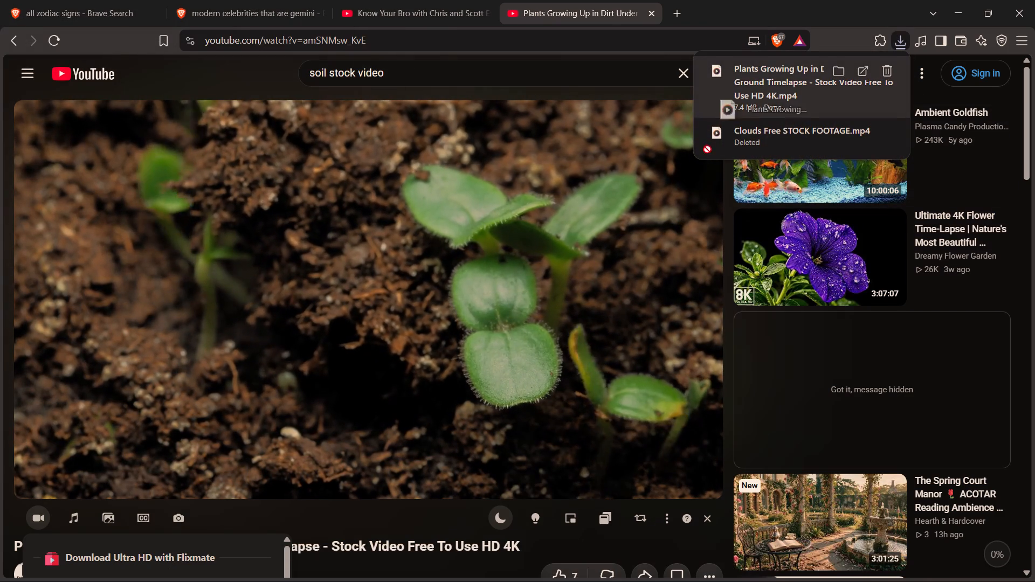
pyautogui.moveTo(707, 149); pyautogui.dragTo(575, 534)
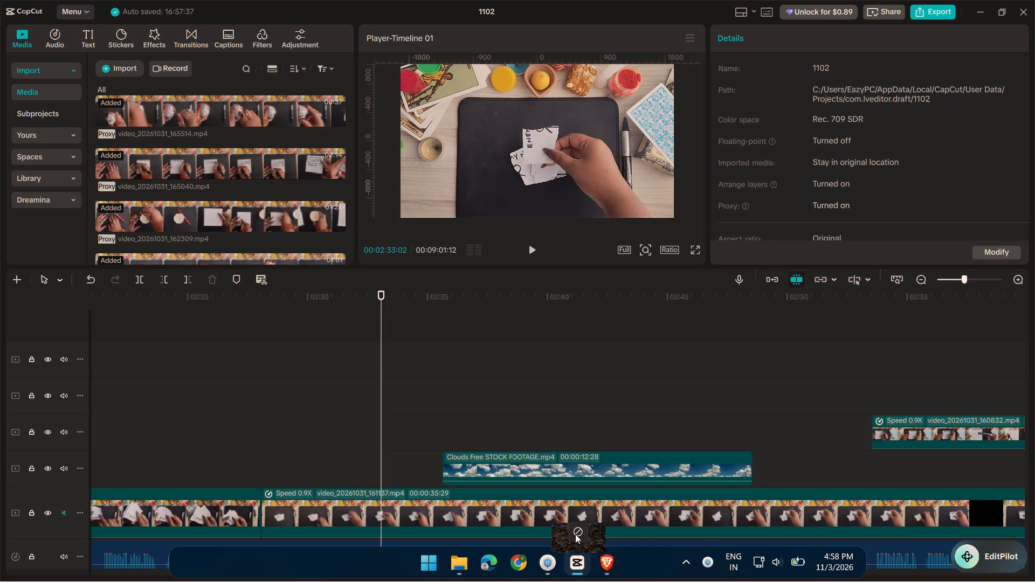
pyautogui.moveTo(575, 534); pyautogui.dragTo(410, 421)
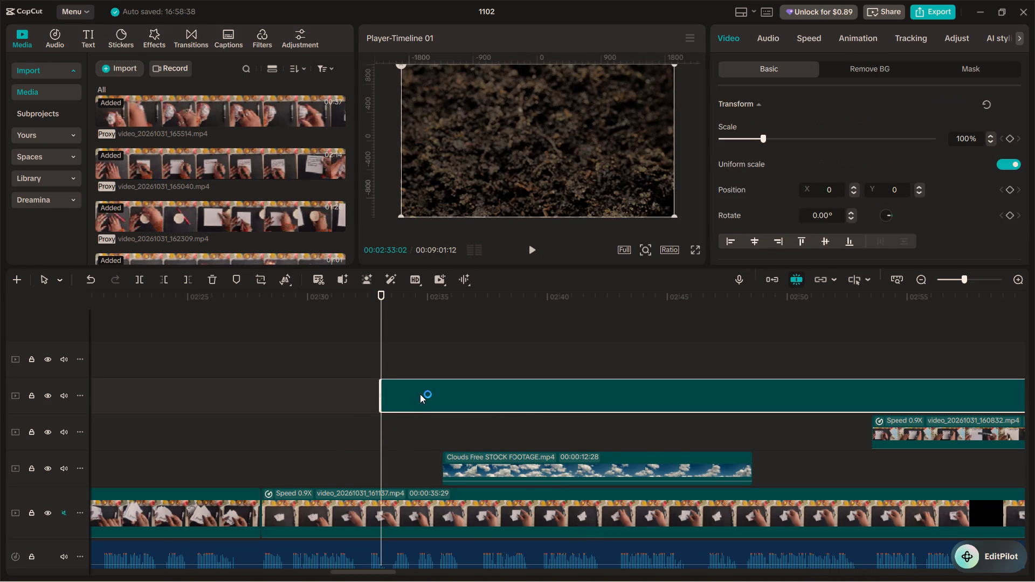
# Move the plants-in-dirt overlay to start at 02:32:18, aligned with the start of the voiceover word in the audio waveform.
pyautogui.click(350, 419)
pyautogui.press('space')
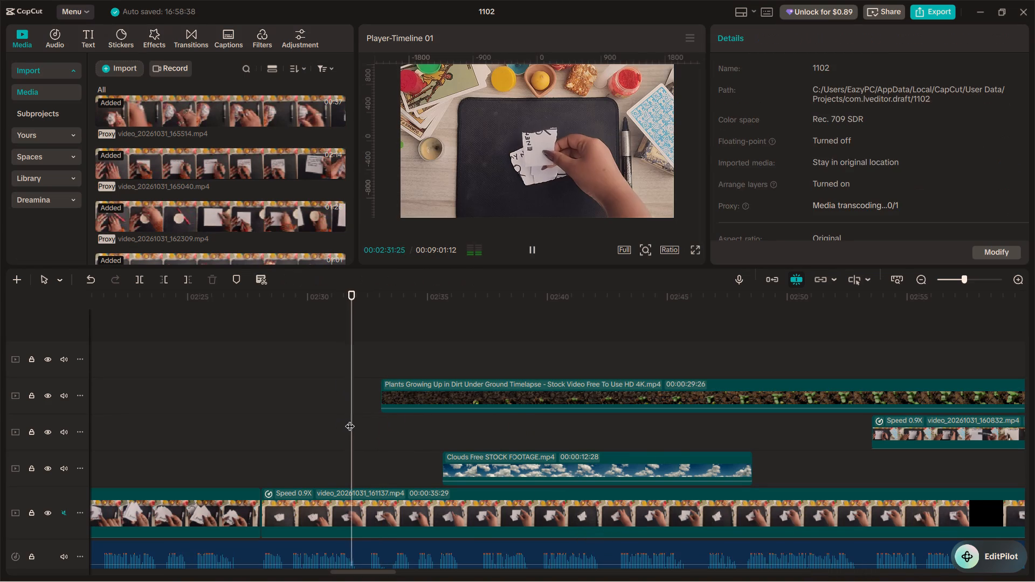
pyautogui.press('space')
pyautogui.moveTo(432, 399); pyautogui.dragTo(422, 400)
pyautogui.click(337, 427)
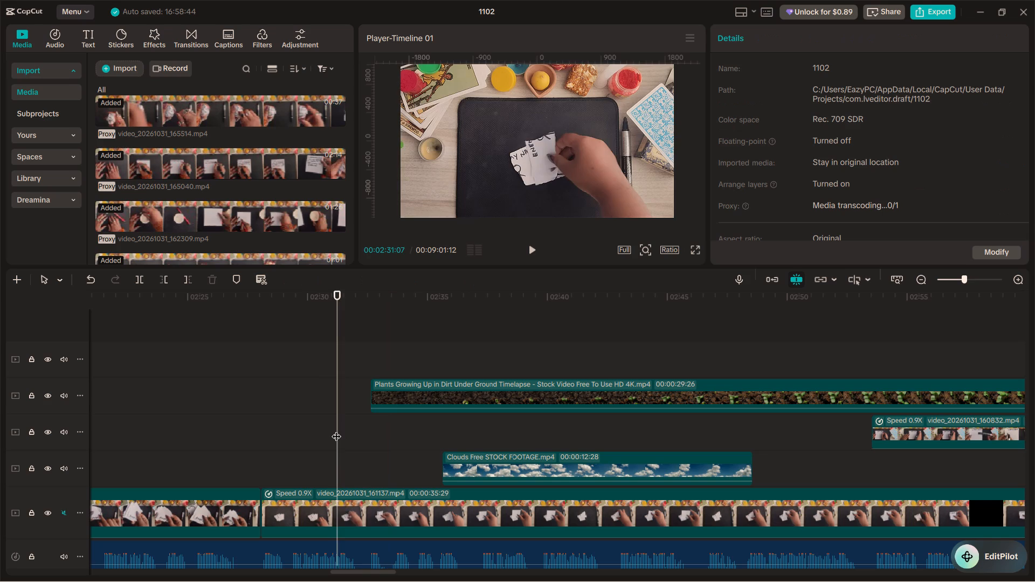
pyautogui.moveTo(336, 429); pyautogui.dragTo(365, 439)
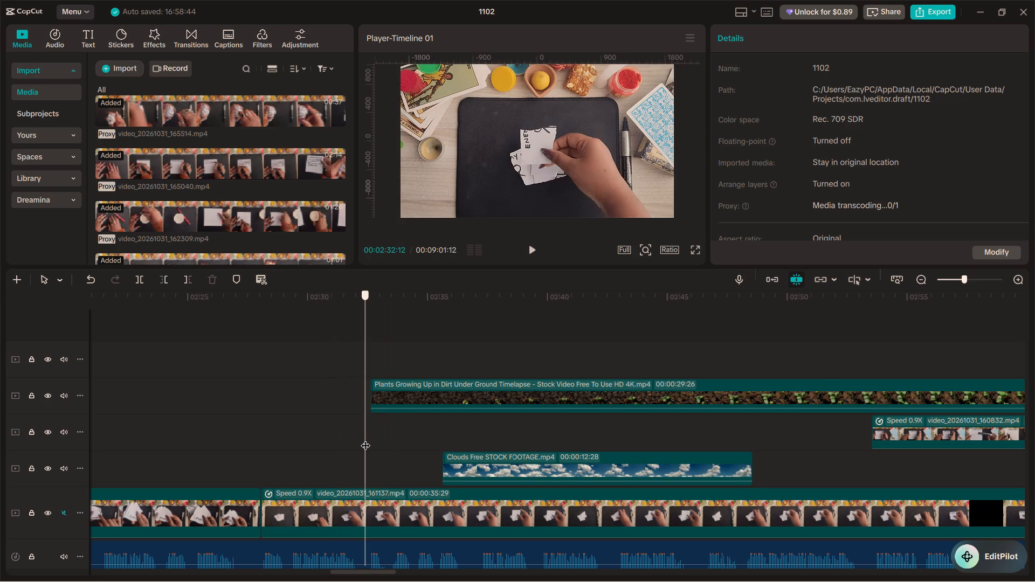
pyautogui.moveTo(365, 439); pyautogui.dragTo(369, 441)
pyautogui.keyDown('ctrl'); pyautogui.scroll(2, 369, 441); pyautogui.keyUp('ctrl')
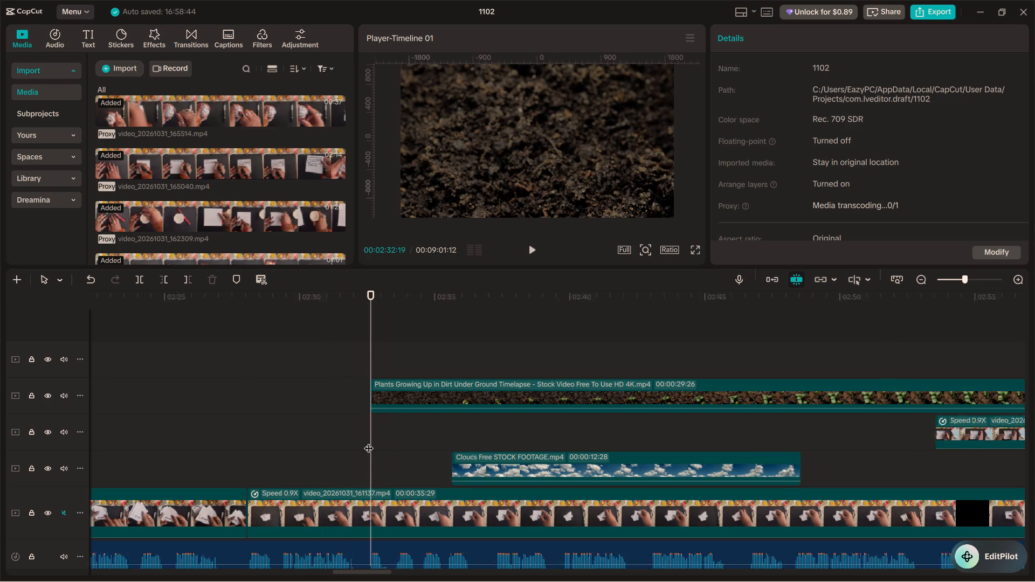
pyautogui.keyDown('ctrl'); pyautogui.scroll(20, 369, 441); pyautogui.keyUp('ctrl')
pyautogui.keyDown('ctrl'); pyautogui.scroll(14, 369, 441); pyautogui.keyUp('ctrl')
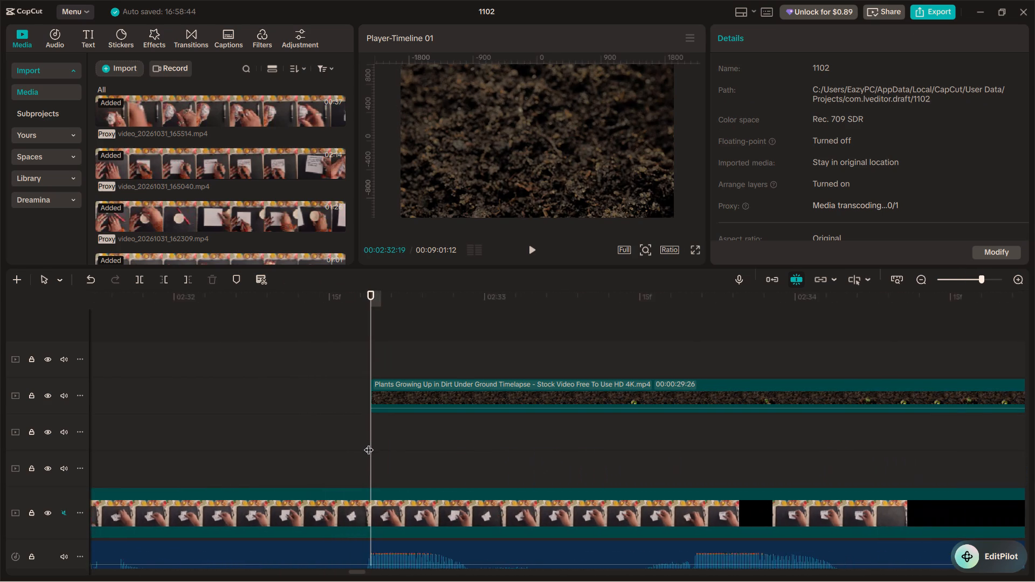
pyautogui.moveTo(372, 435); pyautogui.dragTo(365, 435)
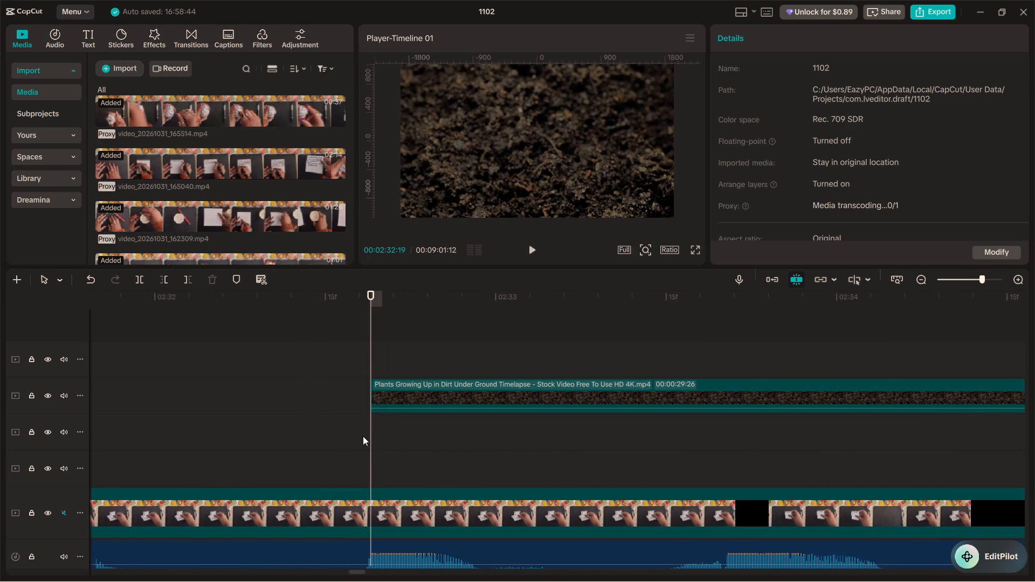
pyautogui.press('Left')
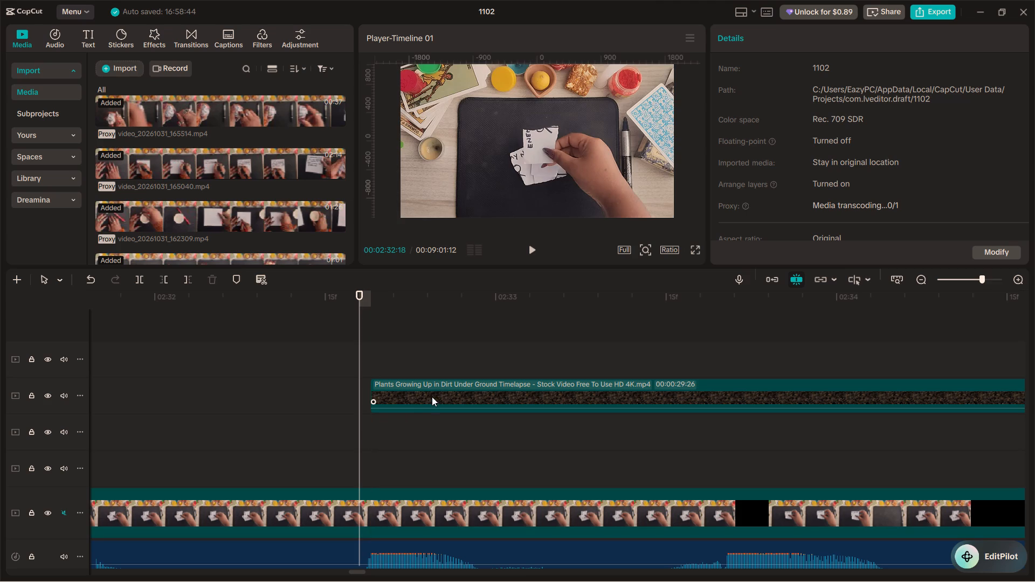
pyautogui.moveTo(431, 396); pyautogui.dragTo(417, 396)
# Play from 02:32:00 into the start of the plants-in-dirt overlay to check its timing against the voiceover.
pyautogui.keyDown('ctrl'); pyautogui.scroll(-10, 334, 399); pyautogui.keyUp('ctrl')
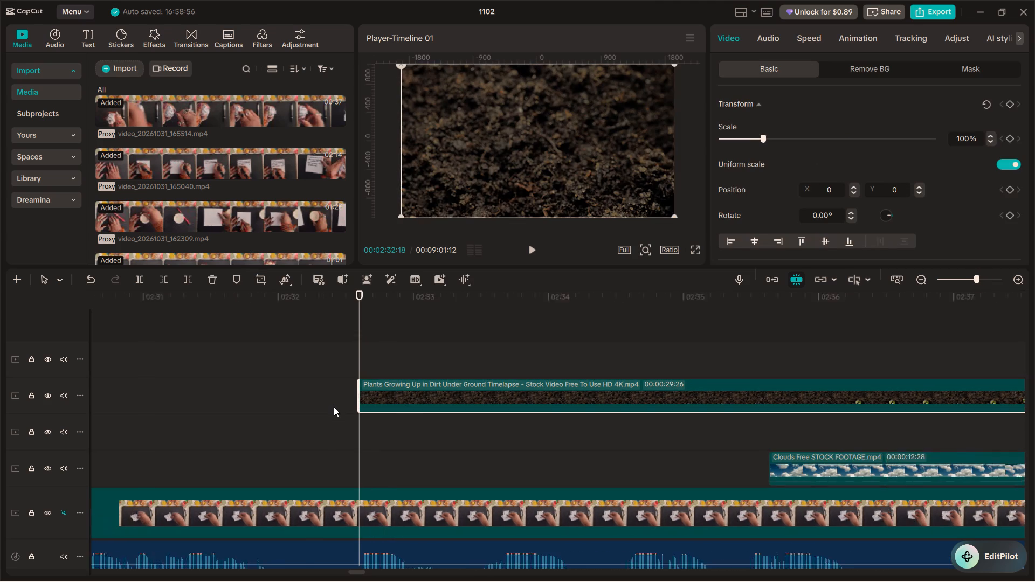
pyautogui.keyDown('ctrl'); pyautogui.scroll(-16, 334, 407); pyautogui.keyUp('ctrl')
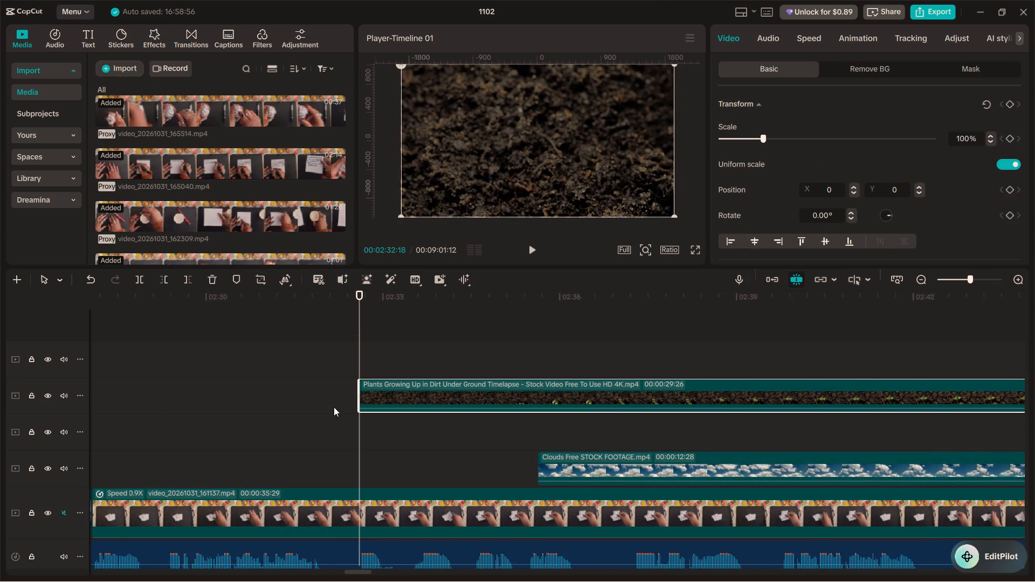
pyautogui.keyDown('ctrl'); pyautogui.scroll(-1, 334, 407); pyautogui.keyUp('ctrl')
pyautogui.click(334, 407)
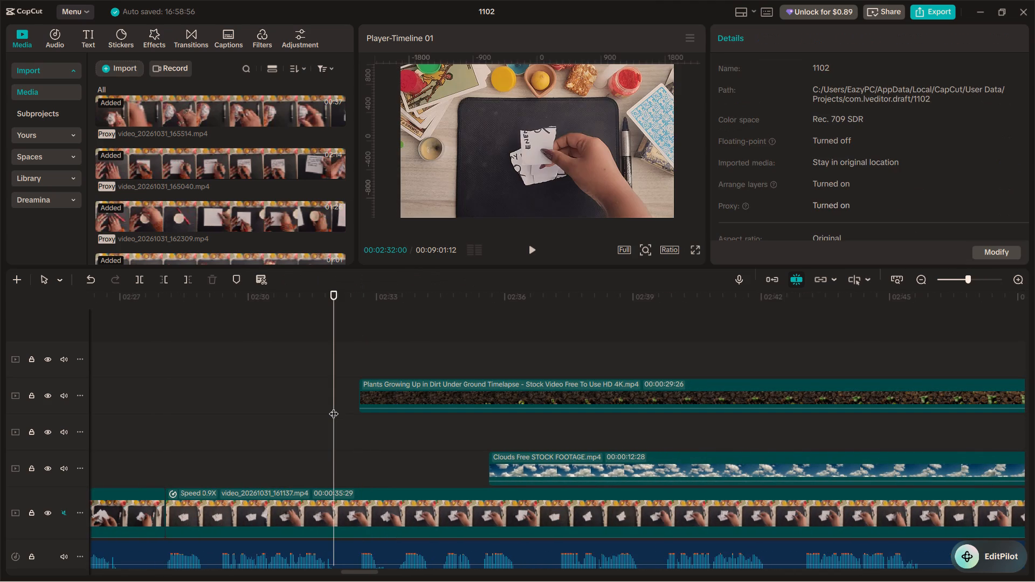
pyautogui.press('space')
pyautogui.press('space')
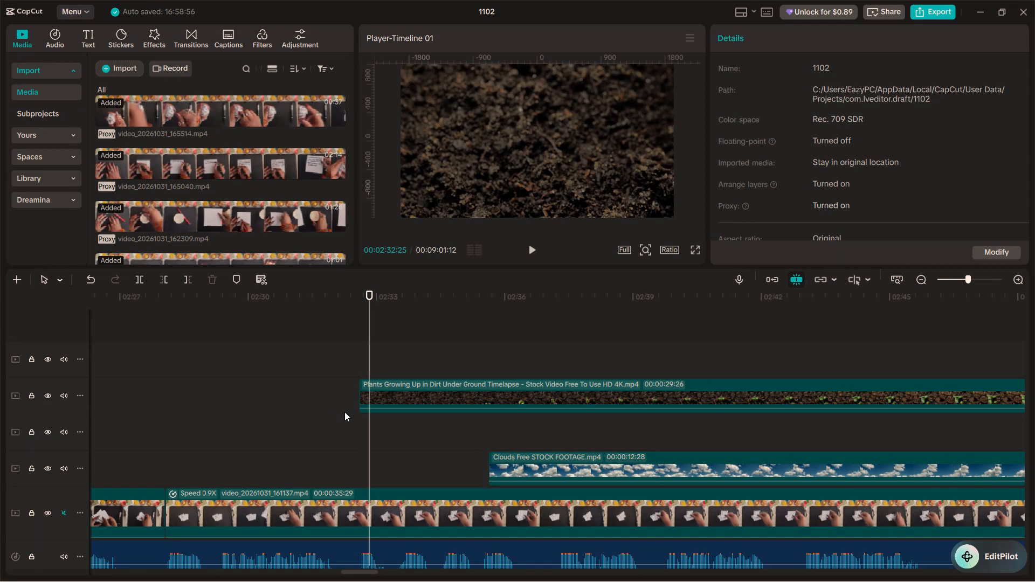
# Replay from just before the plants-in-dirt overlay toward the start of the clouds overlay to check the voiceover timing between them.
pyautogui.keyDown('ctrl'); pyautogui.scroll(-2, 377, 403); pyautogui.keyUp('ctrl')
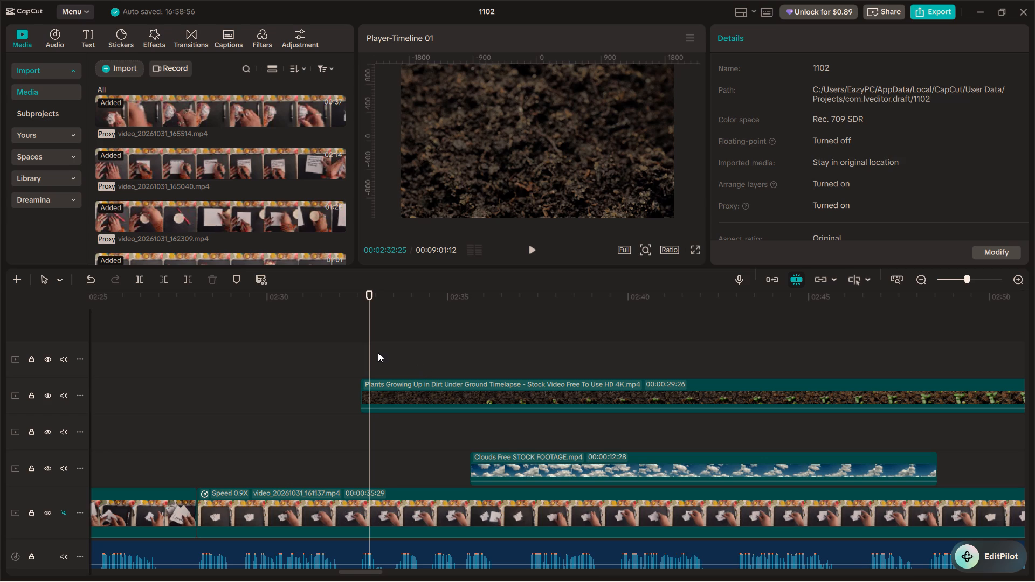
pyautogui.keyDown('ctrl'); pyautogui.scroll(-5, 376, 359); pyautogui.keyUp('ctrl')
pyautogui.click(360, 368)
pyautogui.press('space')
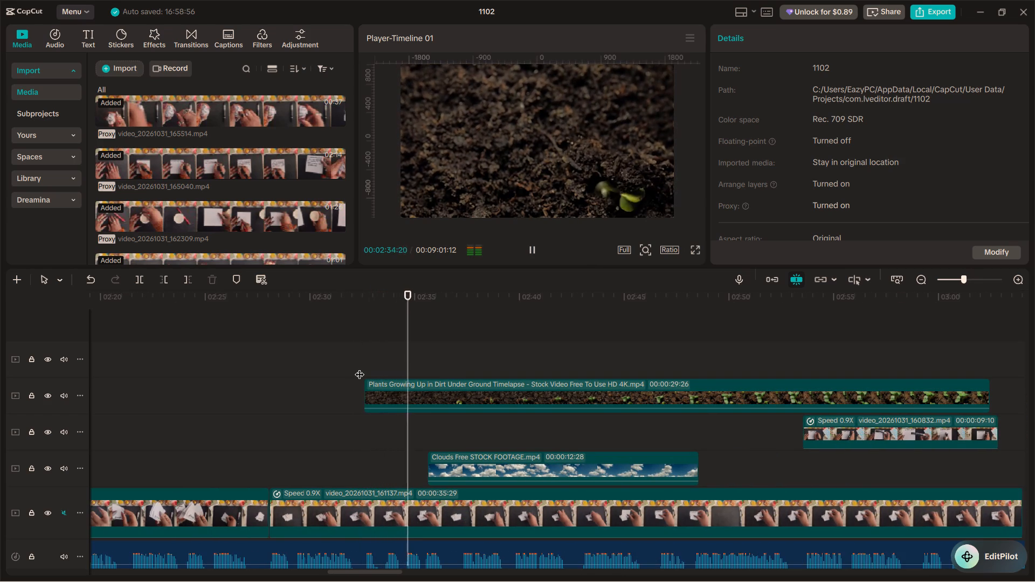
pyautogui.press('space')
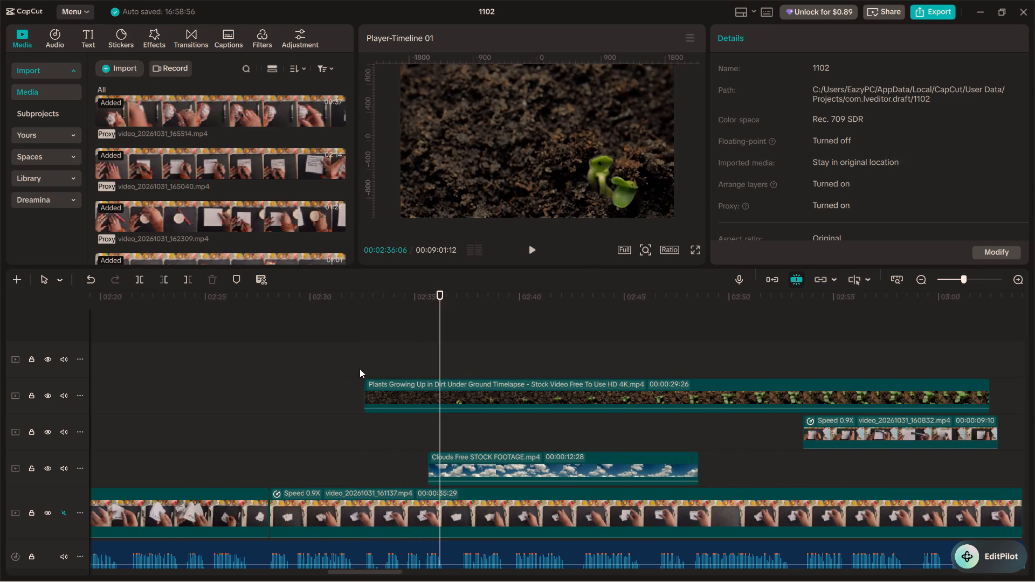
pyautogui.click(360, 369)
pyautogui.press('space')
pyautogui.press('space')
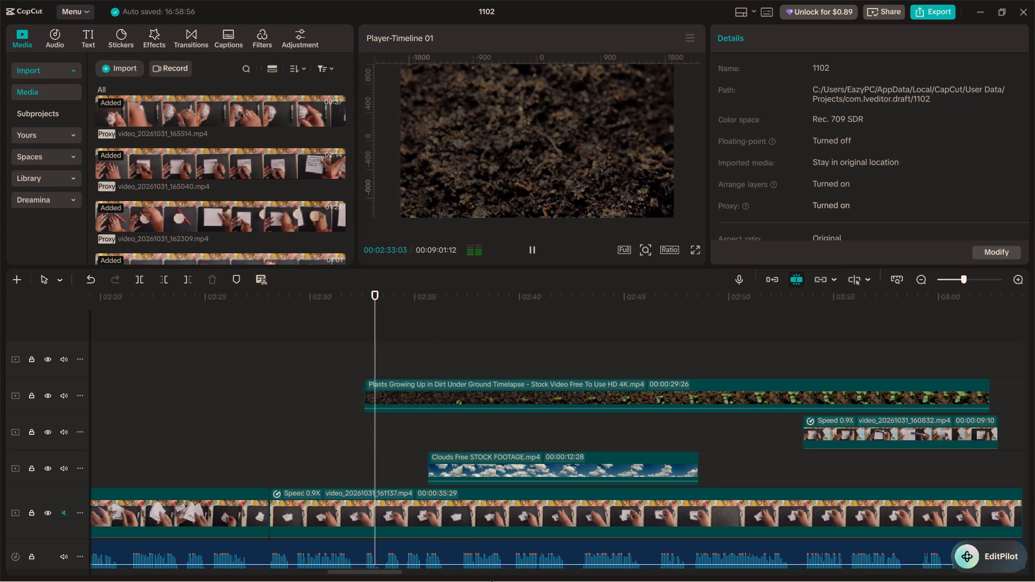
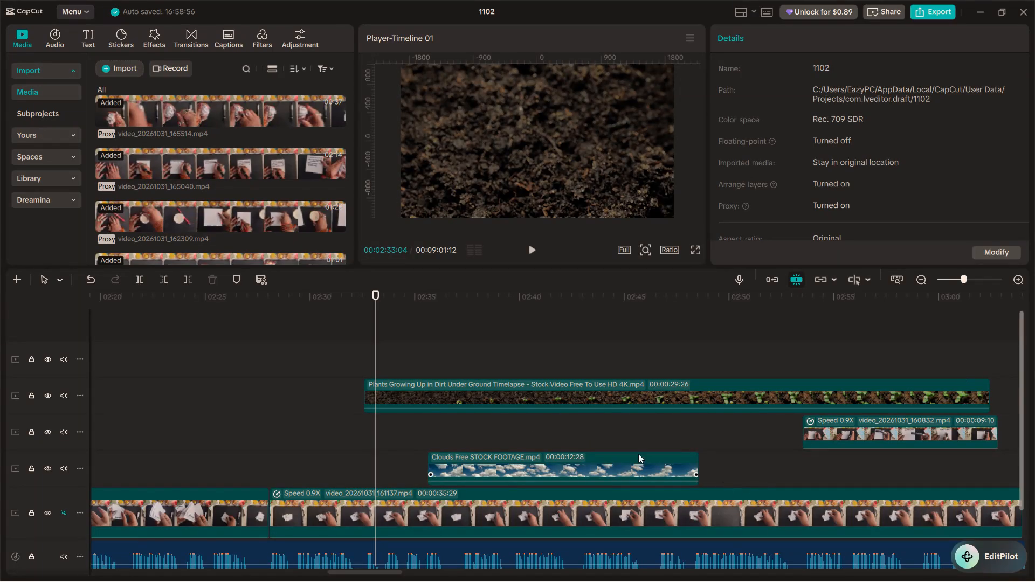
# Replay from 02:31:23 into the plants-in-dirt overlay and park the playhead at 02:33:13 to check the voiceover timing.
pyautogui.click(347, 363)
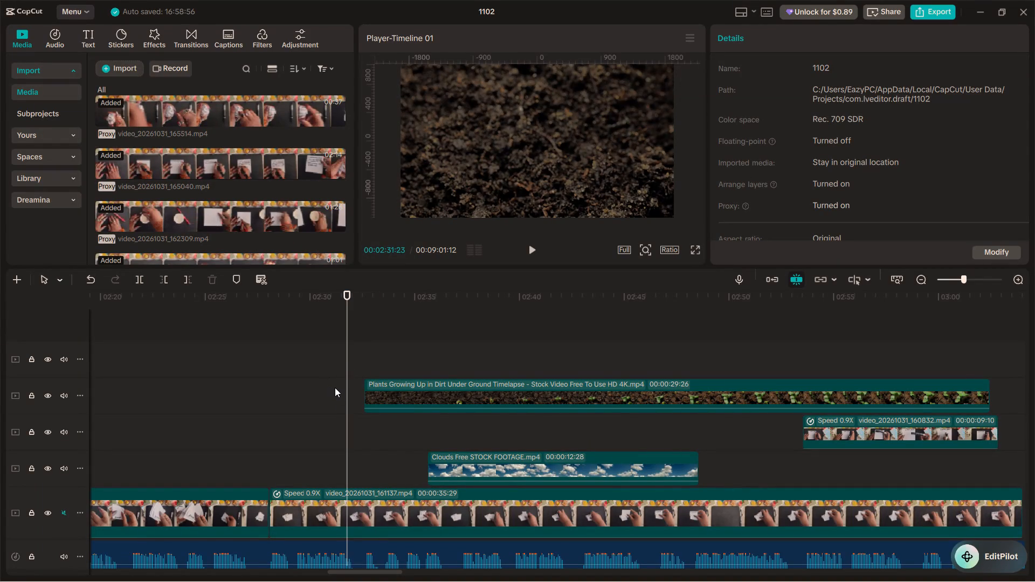
pyautogui.press('space')
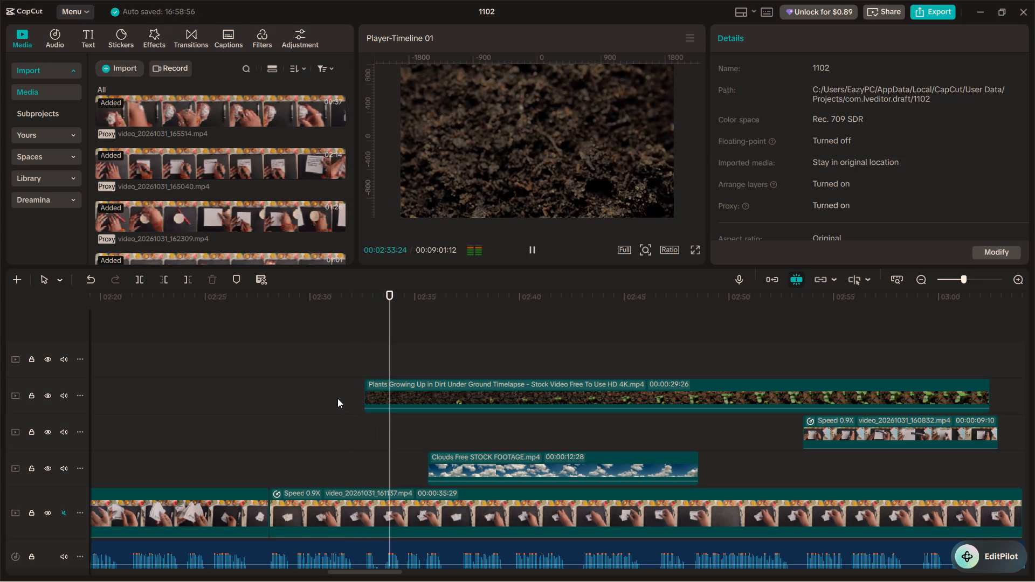
pyautogui.press('space')
pyautogui.moveTo(390, 432); pyautogui.dragTo(382, 432)
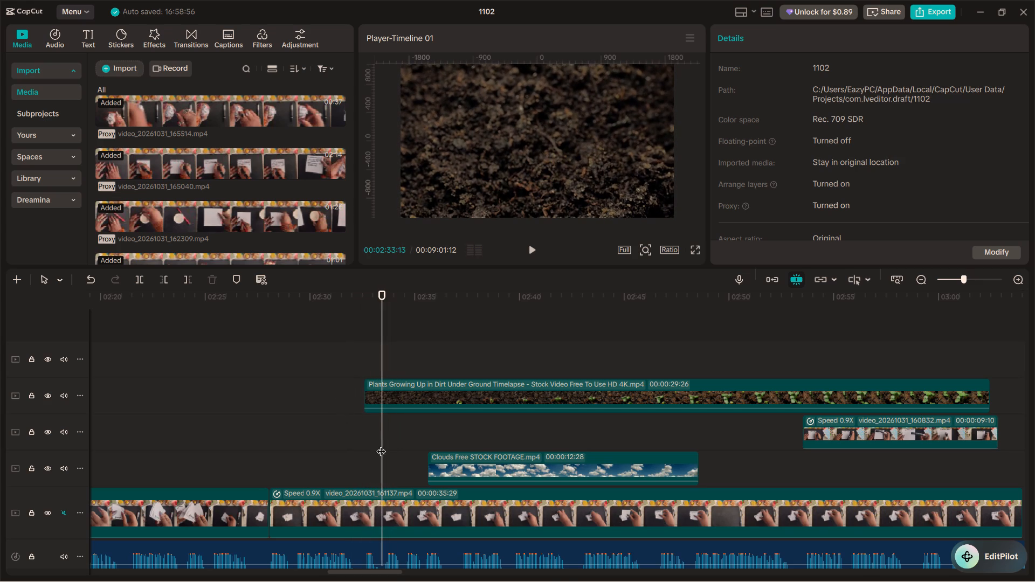
# Switch to the Brave browser and search YouTube for "fire stock video".
pyautogui.click(604, 569)
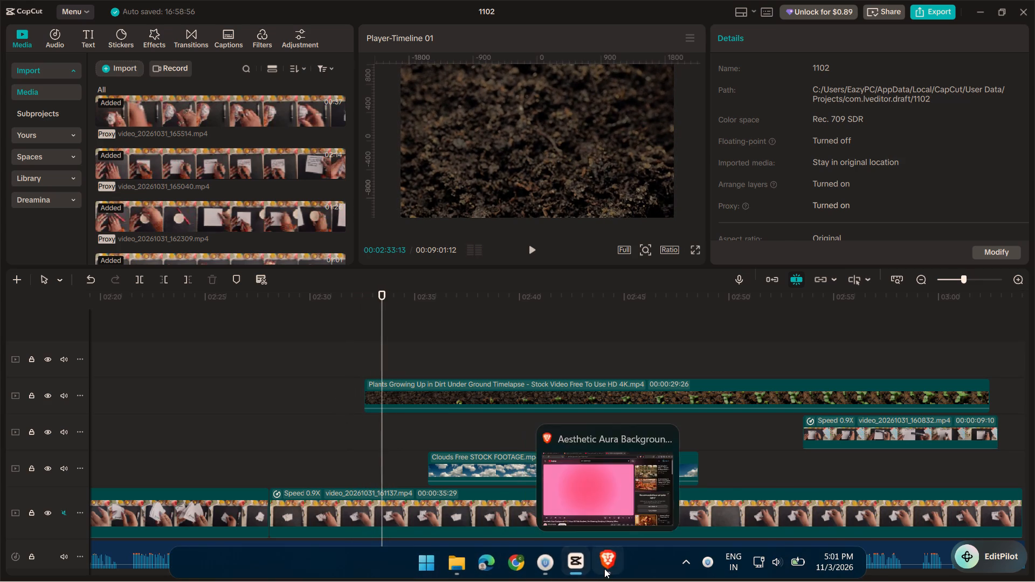
pyautogui.click(397, 79)
pyautogui.moveTo(398, 75); pyautogui.dragTo(277, 90)
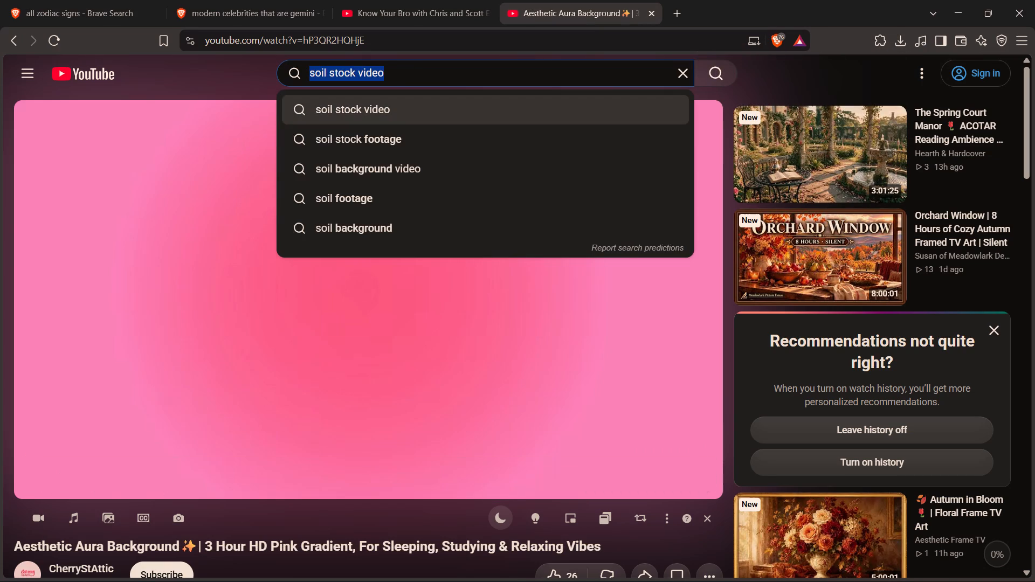
pyautogui.click(332, 71)
pyautogui.click(327, 73)
pyautogui.moveTo(327, 73); pyautogui.dragTo(306, 73)
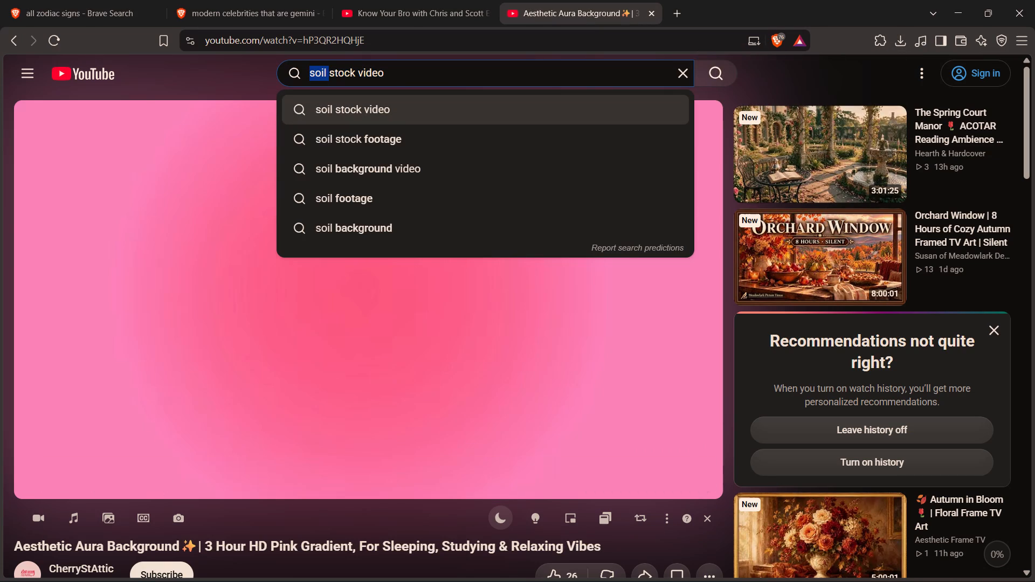
pyautogui.write('fire')
pyautogui.press('Return')
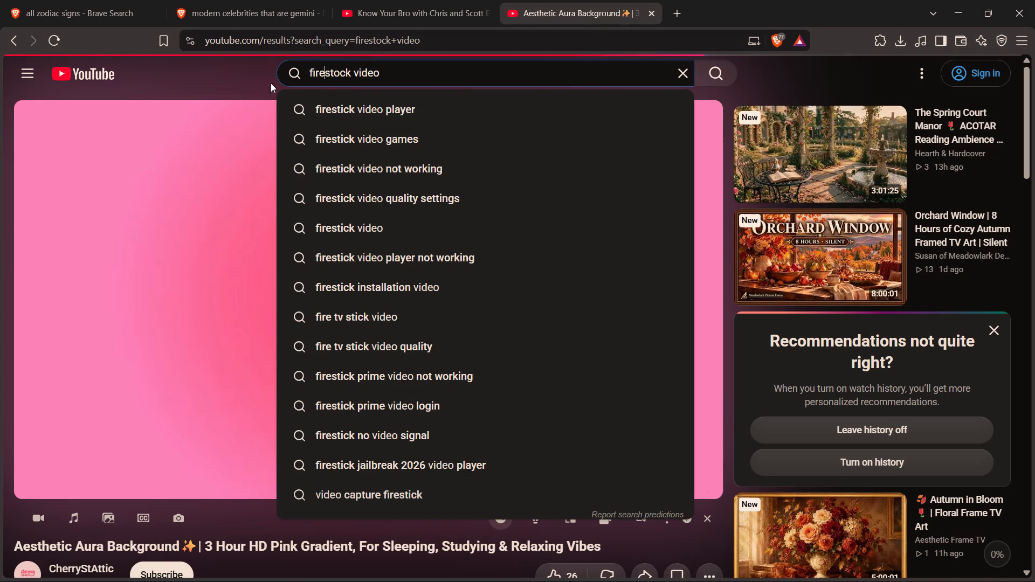
pyautogui.click(325, 77)
pyautogui.press('space')
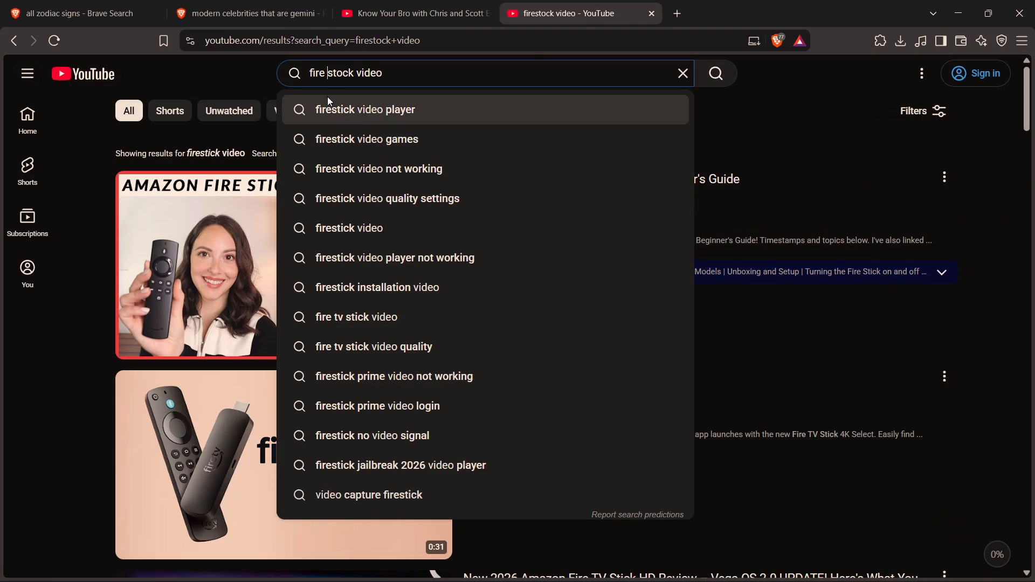
pyautogui.click(713, 73)
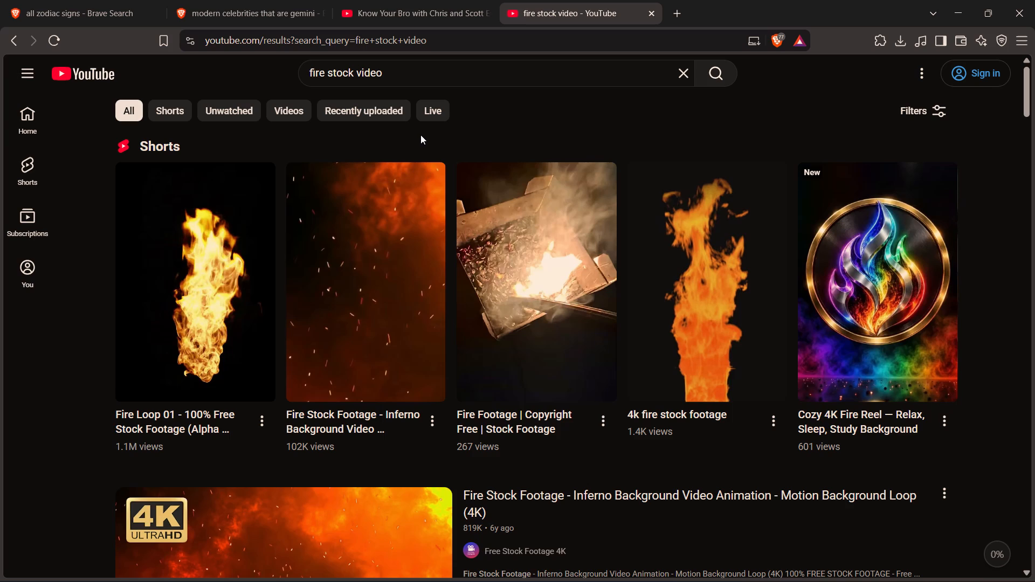
# Browse the fire results and open the 4K video "Fire Stock Footage - Inferno Background Video Animation - Motion Background Loop".
pyautogui.moveTo(440, 154); pyautogui.dragTo(603, 352)
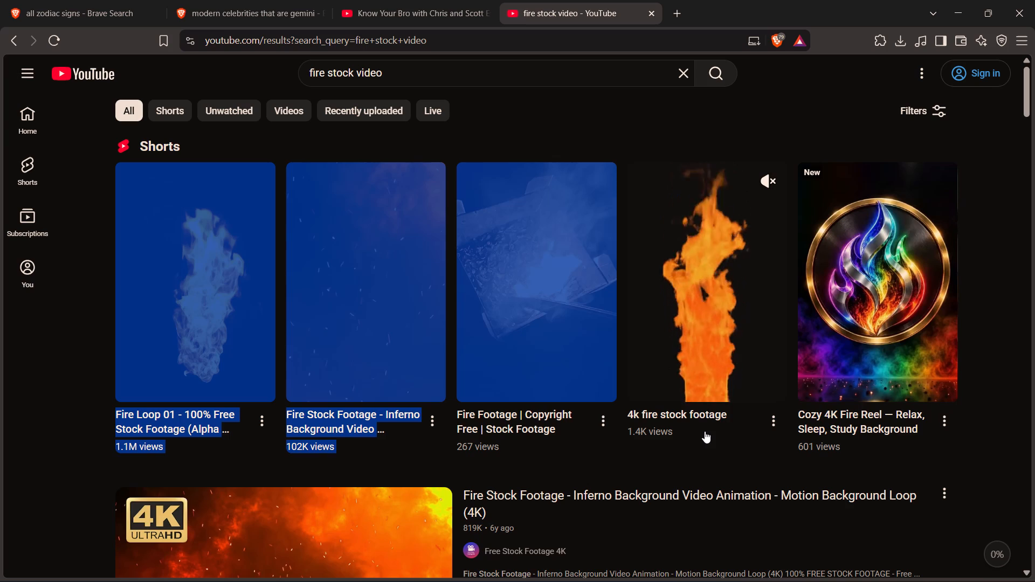
pyautogui.scroll(2, 706, 431)
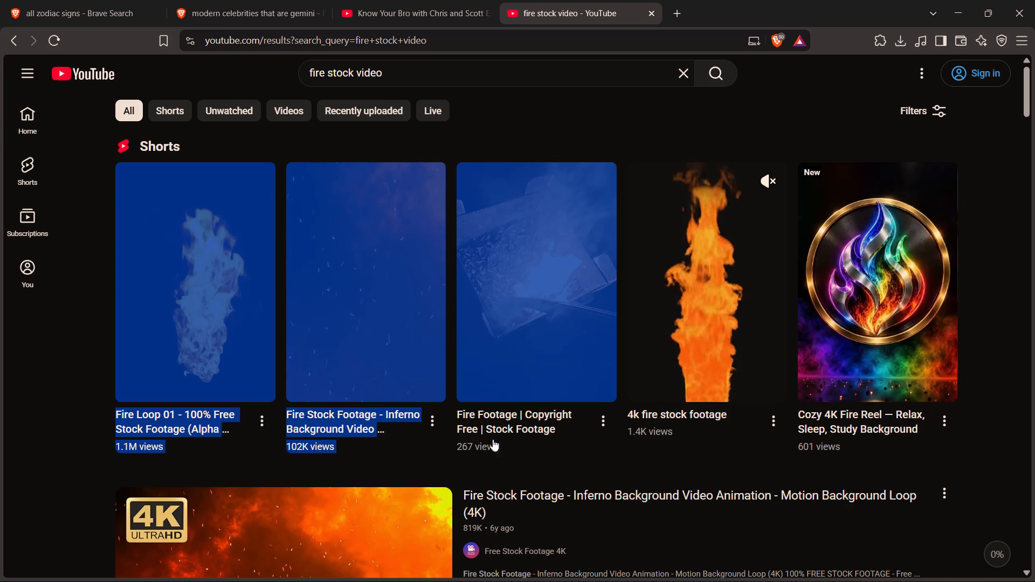
pyautogui.click(78, 358)
pyautogui.scroll(-2, 172, 286)
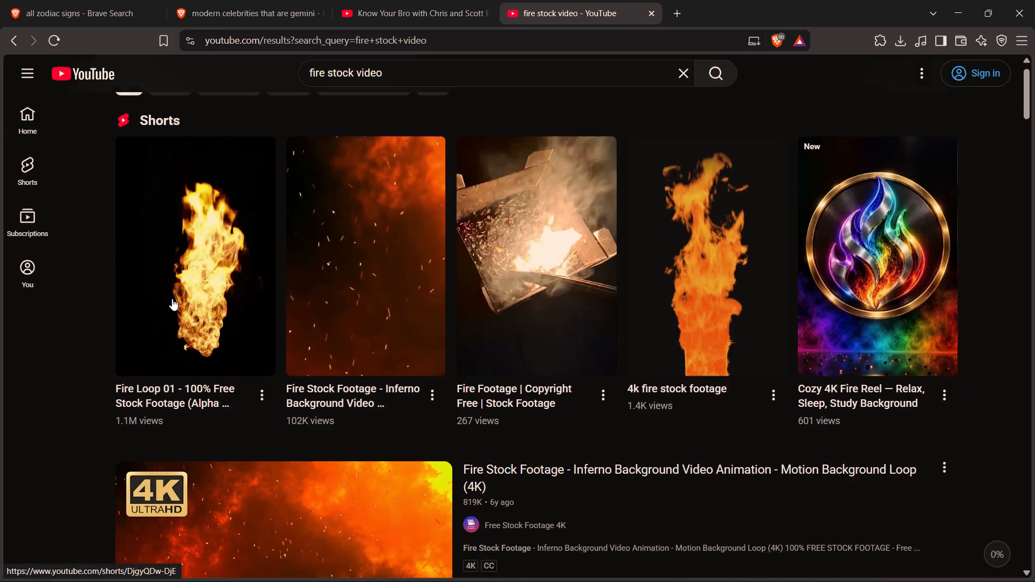
pyautogui.scroll(-3, 172, 299)
pyautogui.click(292, 273)
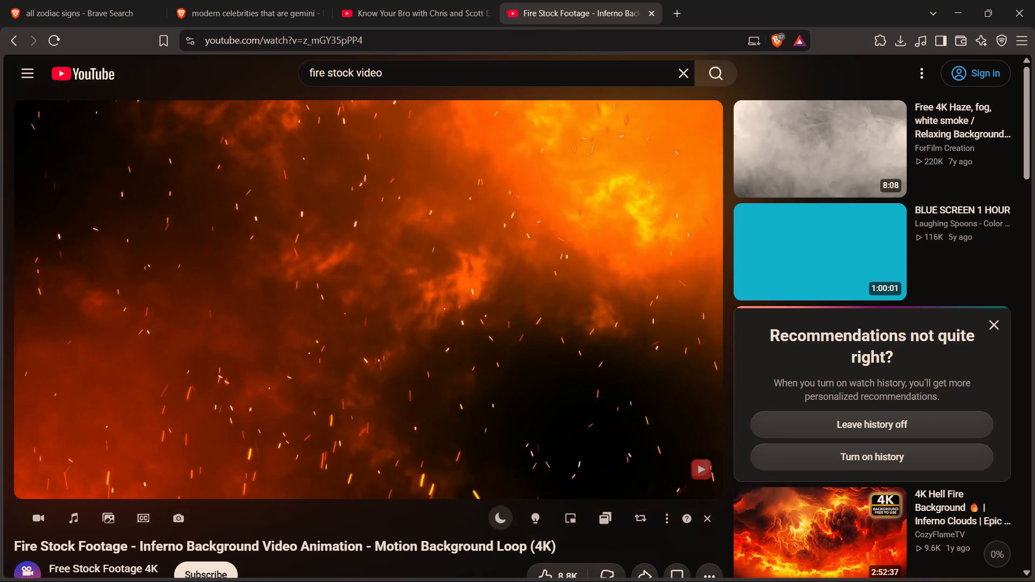
# Pause the inferno fire video and download it as a 2160p 4K MP4 with the Addoncrop extension.
pyautogui.click(380, 289)
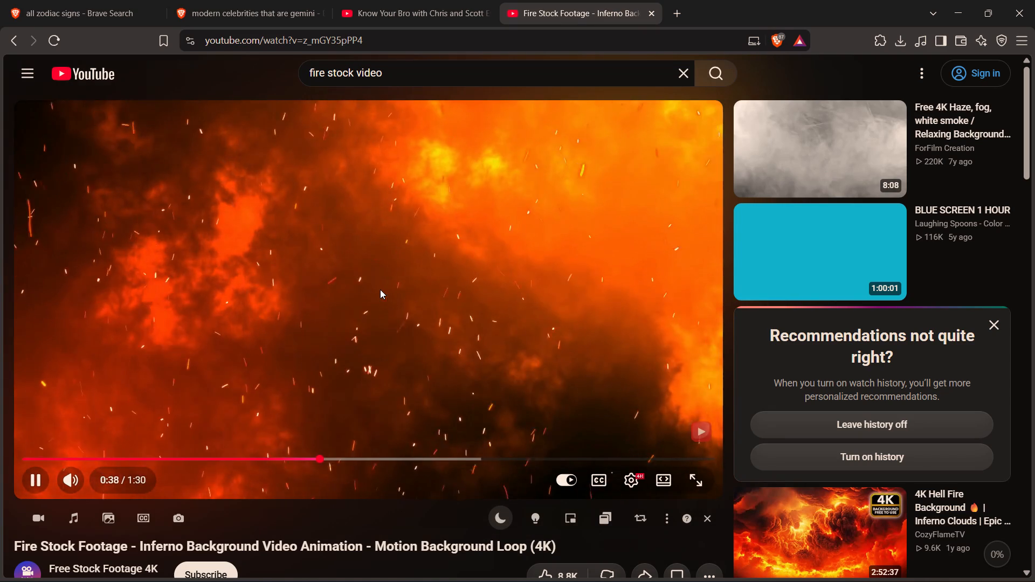
pyautogui.click(36, 519)
pyautogui.scroll(-4, 245, 471)
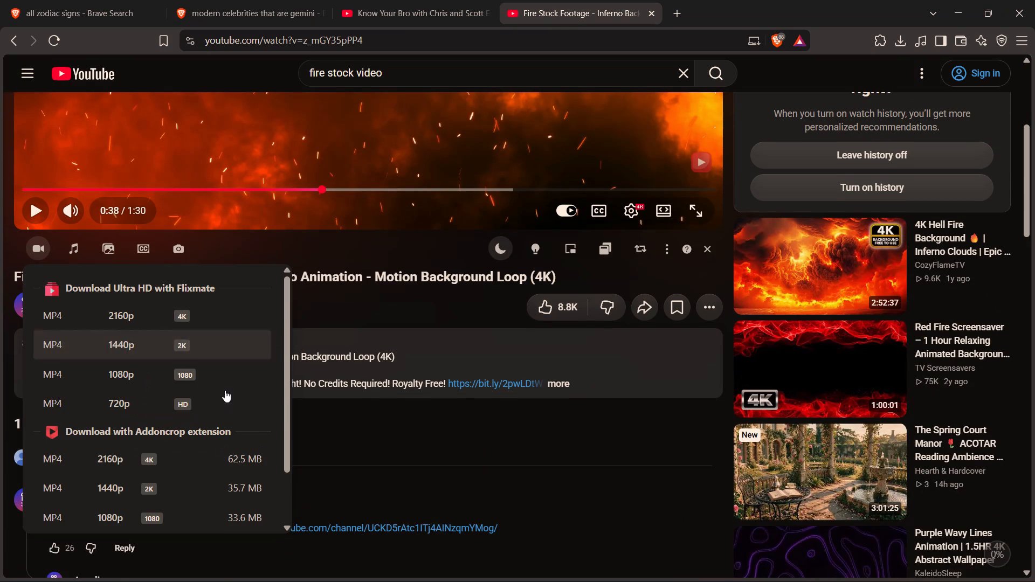
pyautogui.click(211, 461)
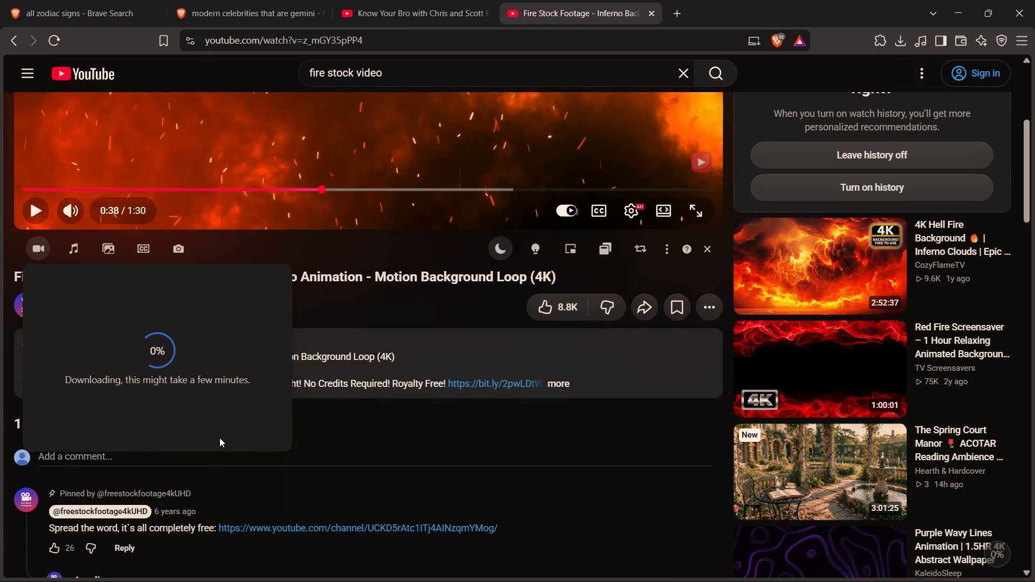
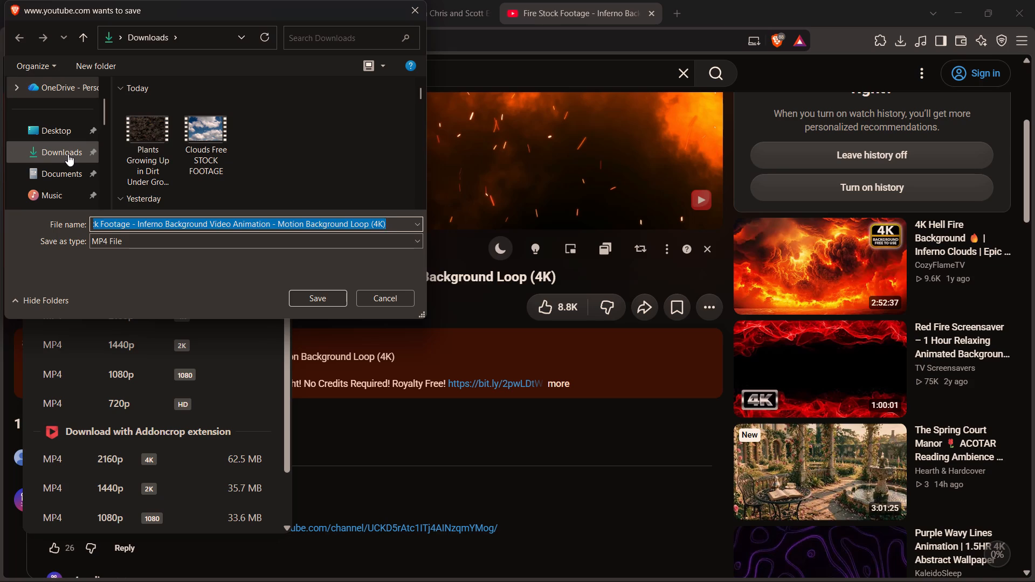
# Save the 4K inferno fire video as an MP4 in the Downloads folder.
pyautogui.click(68, 154)
pyautogui.click(313, 302)
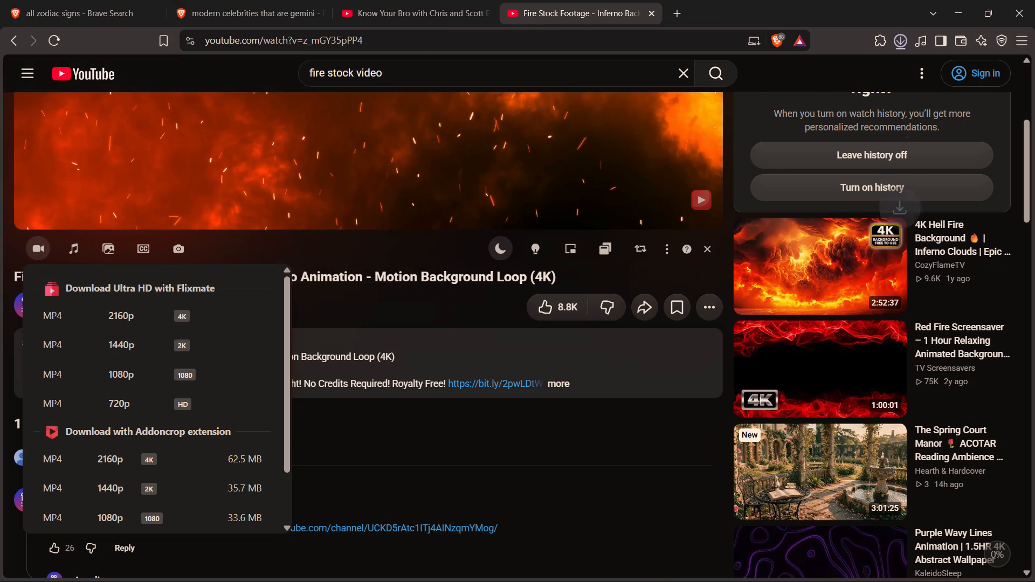
# Open the browser's recent download history.
pyautogui.click(387, 292)
pyautogui.click(900, 36)
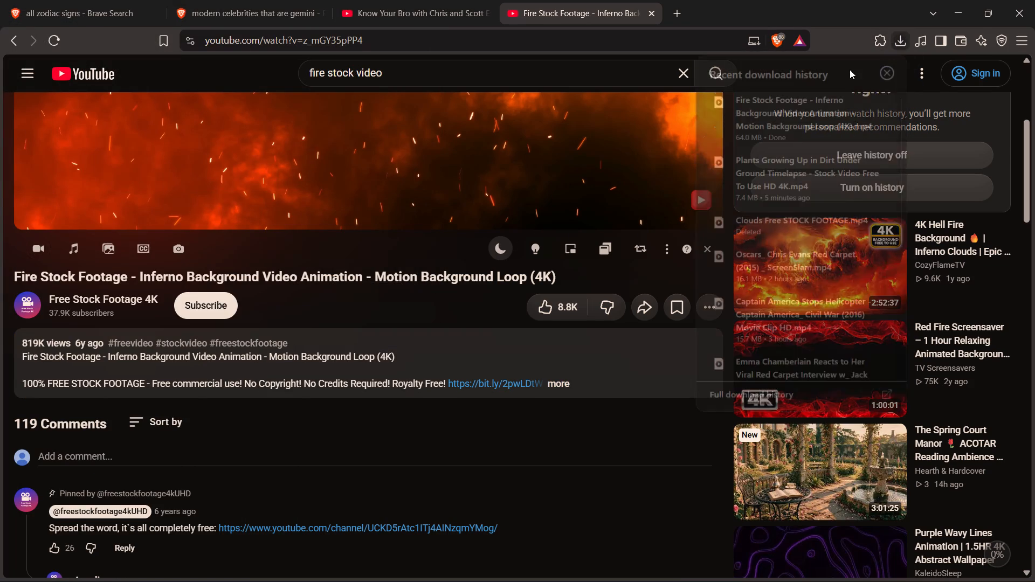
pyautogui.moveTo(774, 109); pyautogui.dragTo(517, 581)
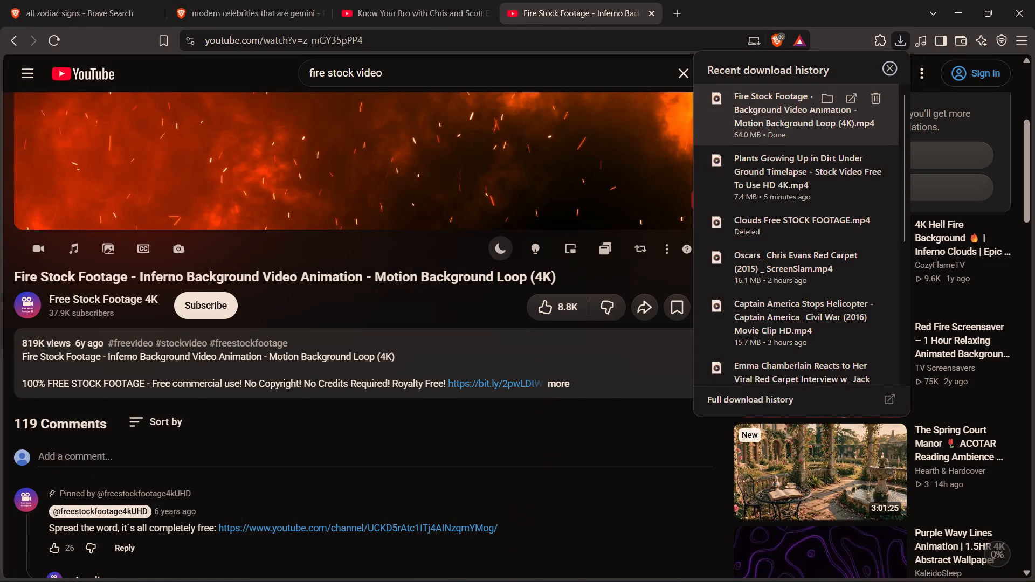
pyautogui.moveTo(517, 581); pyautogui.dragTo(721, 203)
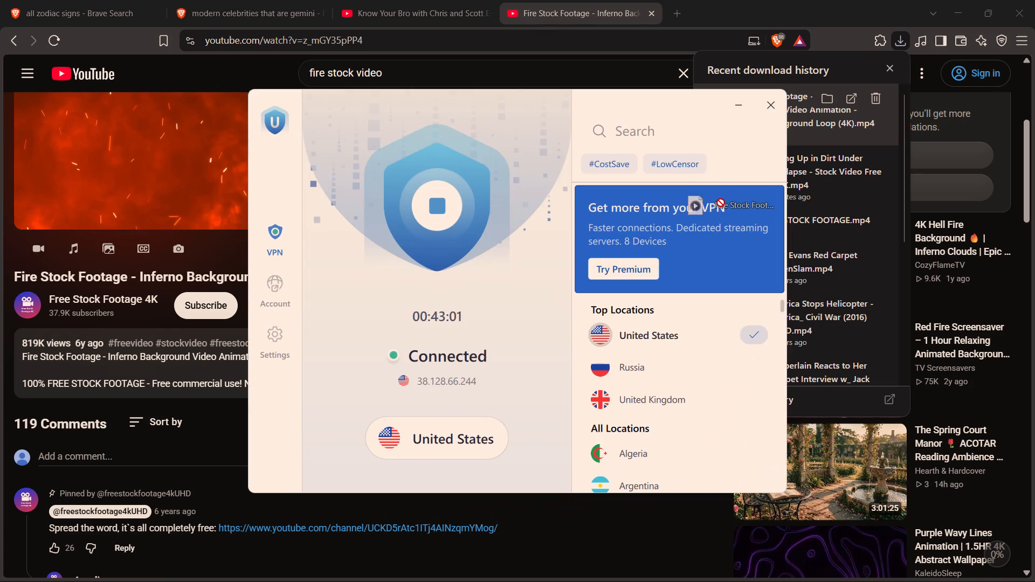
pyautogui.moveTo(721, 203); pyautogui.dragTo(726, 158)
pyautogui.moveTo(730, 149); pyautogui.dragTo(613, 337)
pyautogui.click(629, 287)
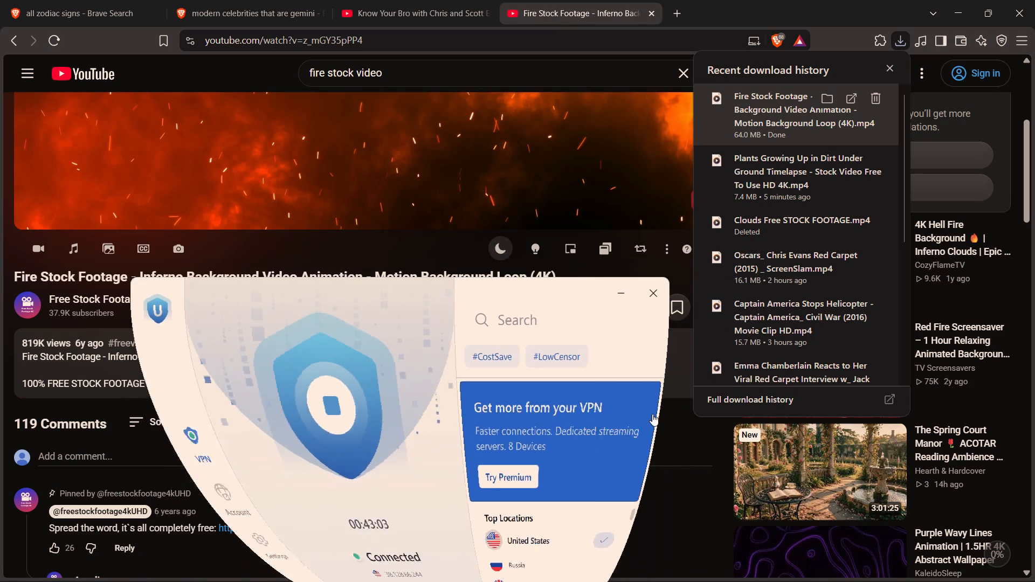
# Bring the downloaded inferno fire MP4 into the CapCut timeline as an overlay above the plants-in-dirt clip, starting at 02:33:13.
pyautogui.moveTo(779, 114); pyautogui.dragTo(616, 558)
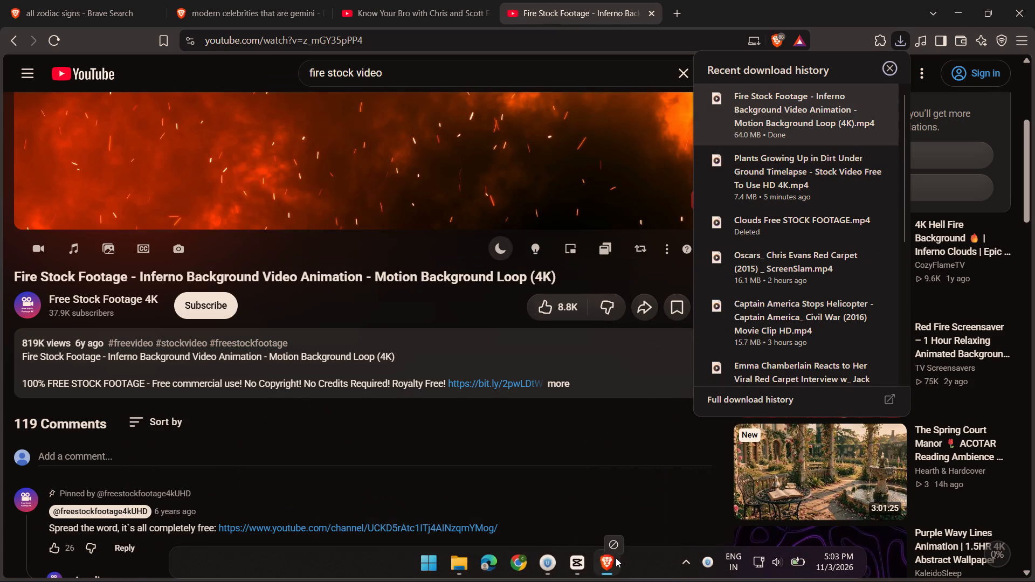
pyautogui.moveTo(616, 558); pyautogui.dragTo(424, 357)
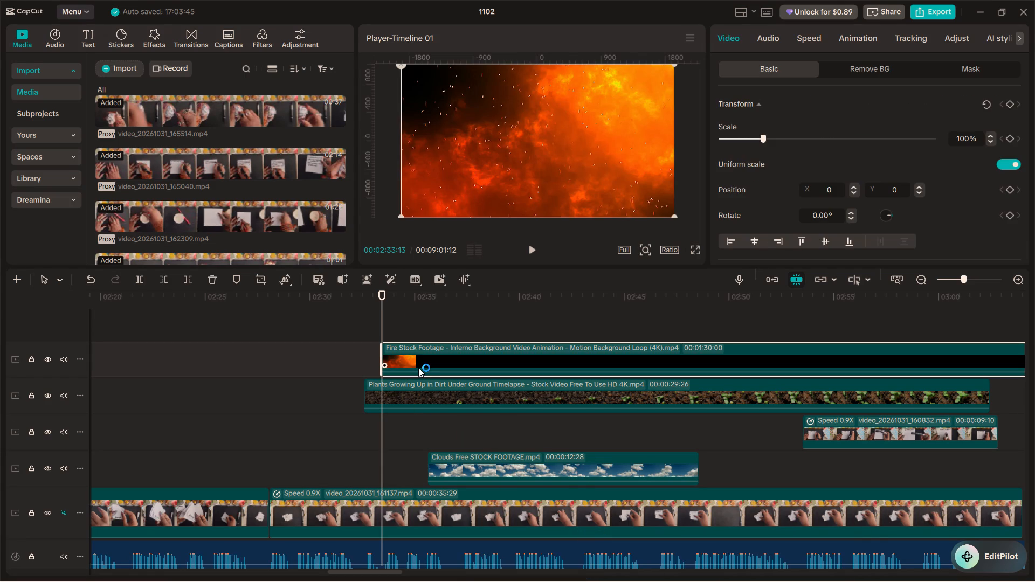
# Play the start of the plants-in-dirt overlay and scrub through the fire overlay to 02:36:08 to check the voiceover timing.
pyautogui.click(351, 348)
pyautogui.press('space')
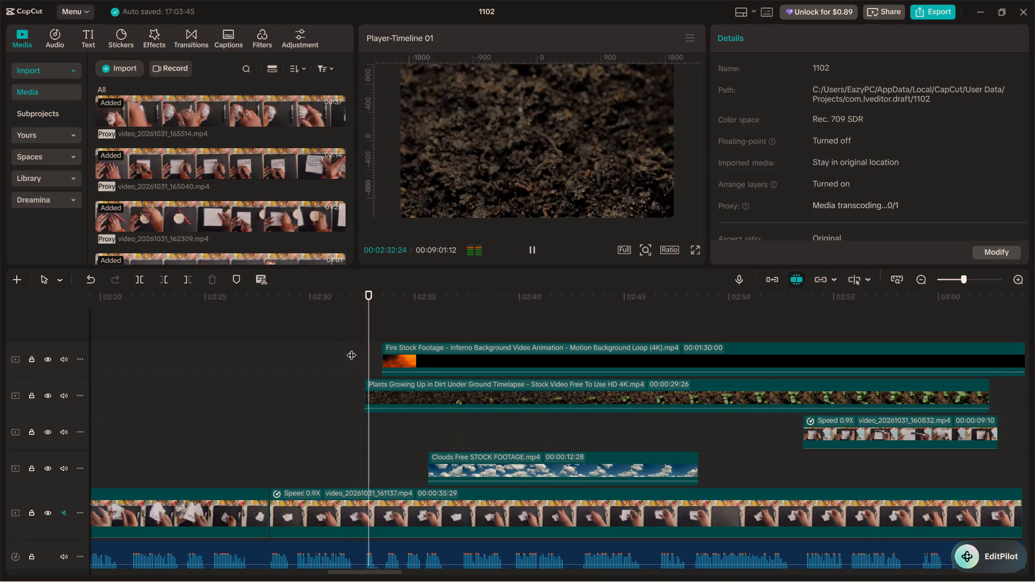
pyautogui.press('space')
pyautogui.click(394, 397)
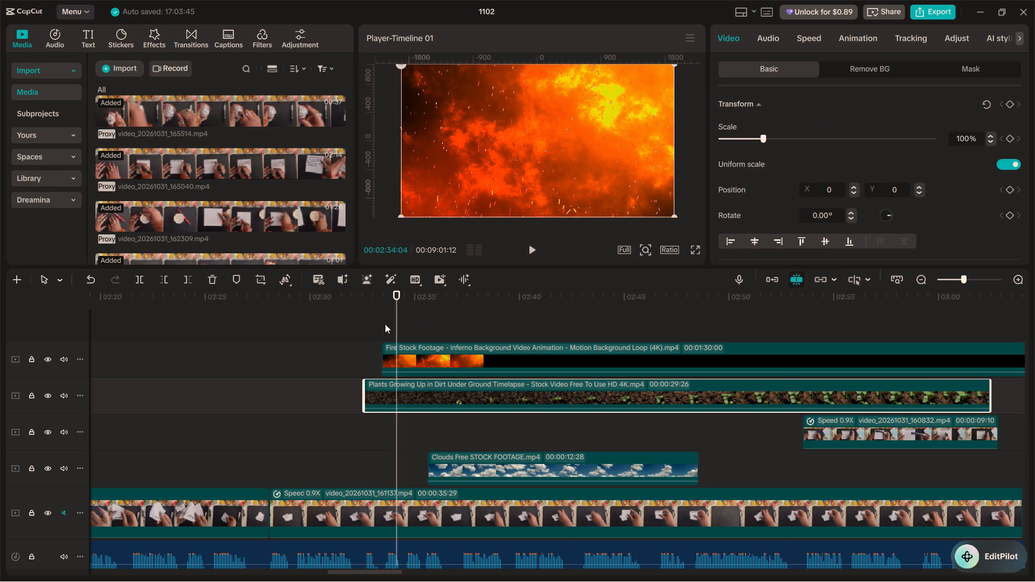
pyautogui.moveTo(395, 317); pyautogui.dragTo(411, 323)
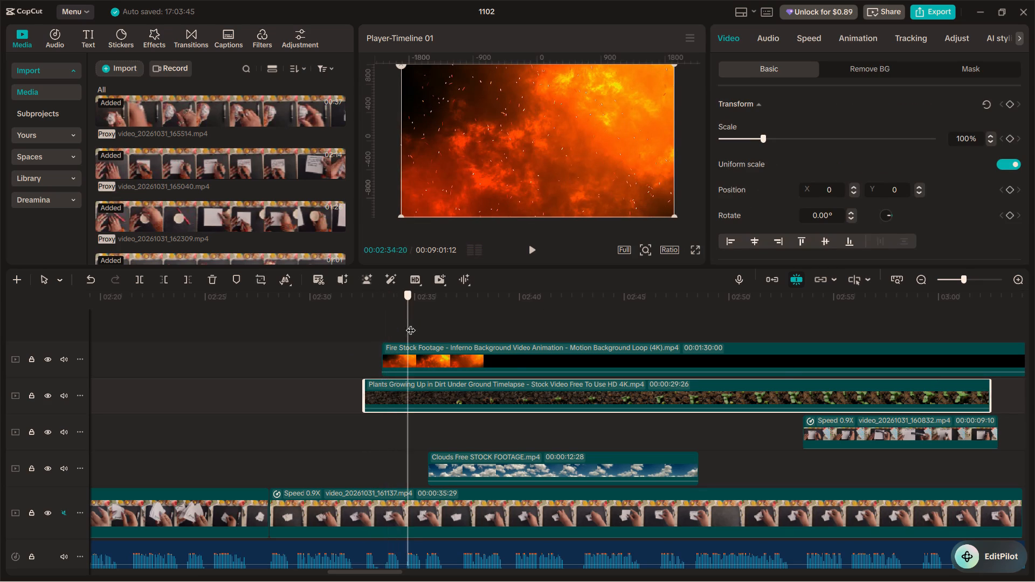
pyautogui.moveTo(411, 323); pyautogui.dragTo(441, 330)
# Shift the fire overlay earlier to start just before the plants-in-dirt overlay, and disable the fire clip.
pyautogui.click(422, 352)
pyautogui.moveTo(423, 352); pyautogui.dragTo(401, 349)
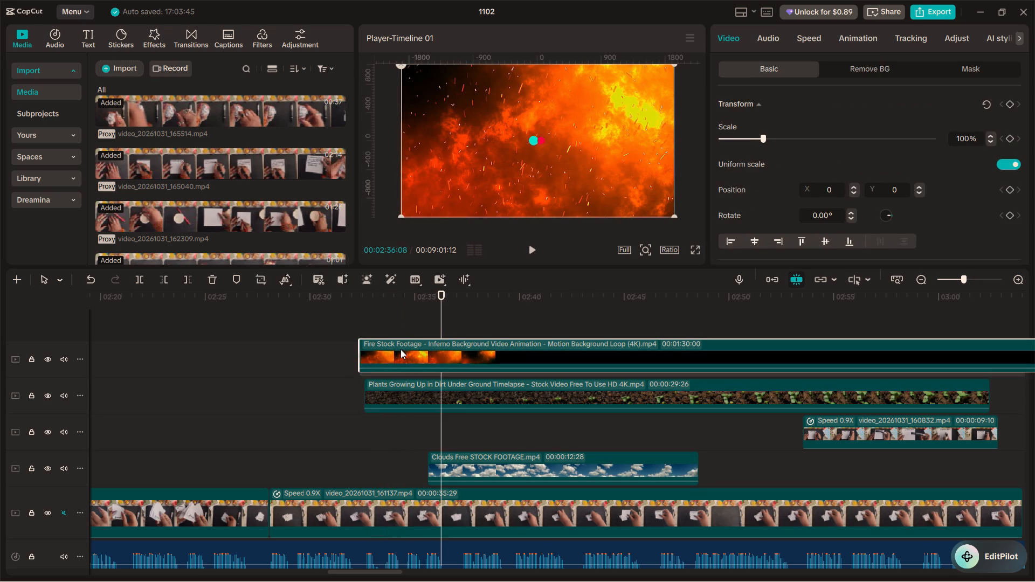
pyautogui.press('v')
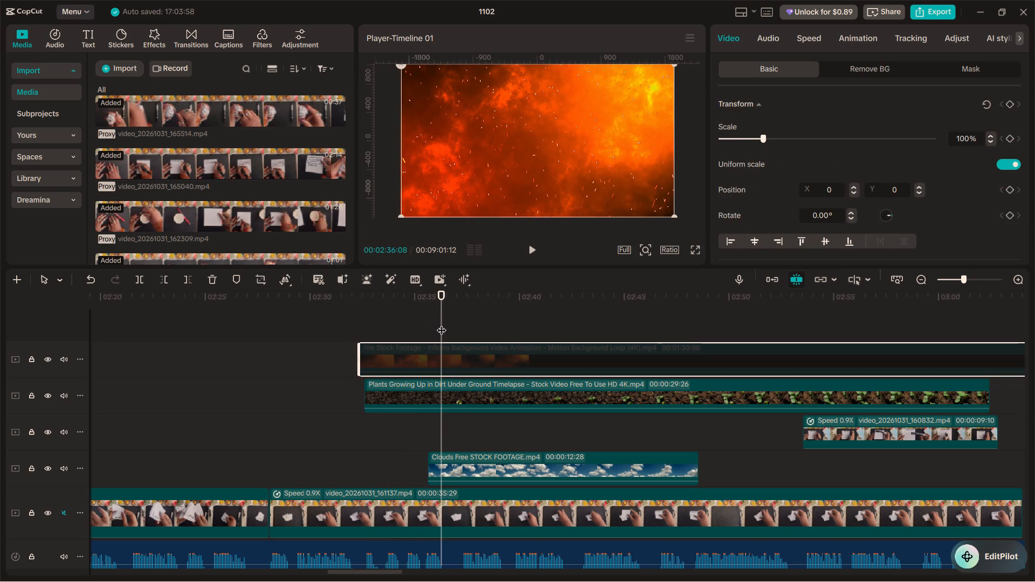
# Replay from the start of the plants-in-dirt overlay with the fire clip disabled to check the voiceover timing.
pyautogui.moveTo(441, 323); pyautogui.dragTo(363, 322)
pyautogui.press('space')
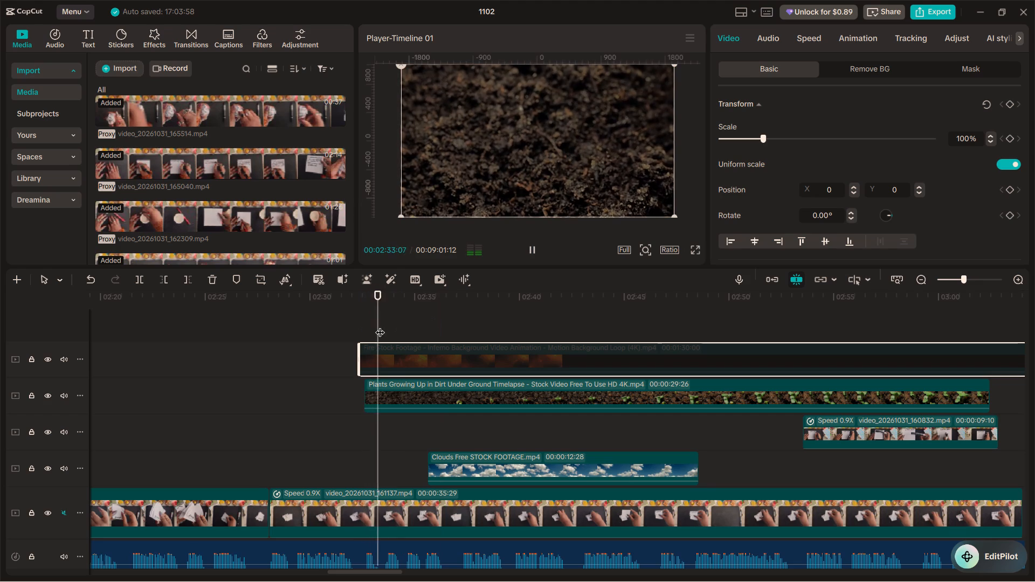